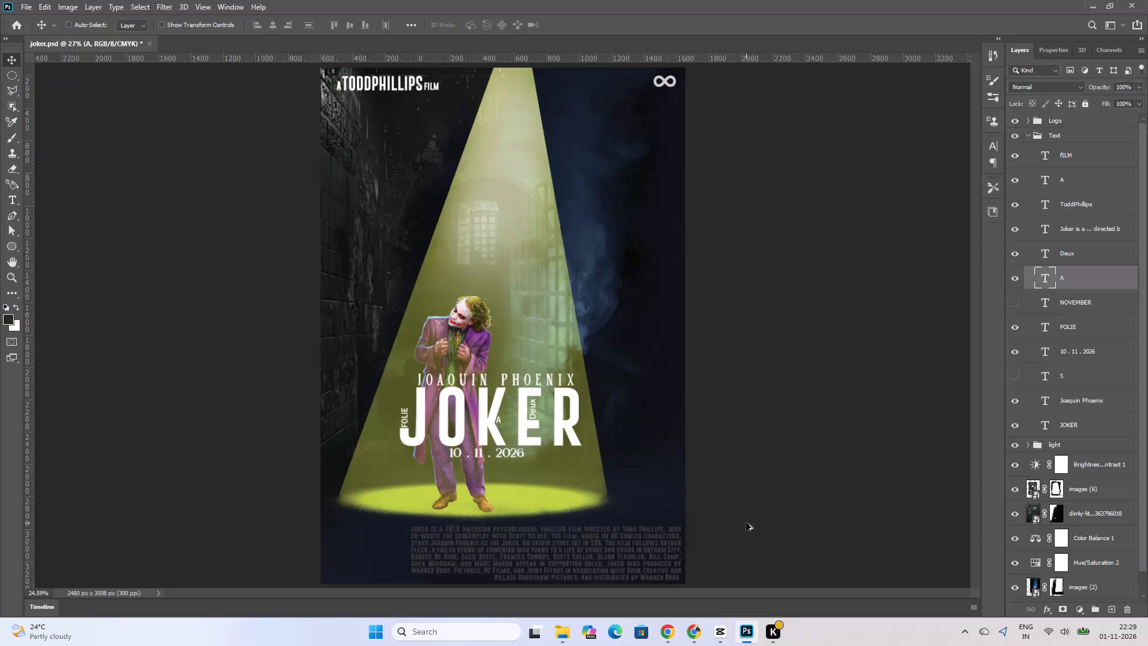
Switch to Chrome and browse the joker poster image results for reference.
scroll(709, 527, "down", 1)
scroll(613, 537, "down", 1, "alt")
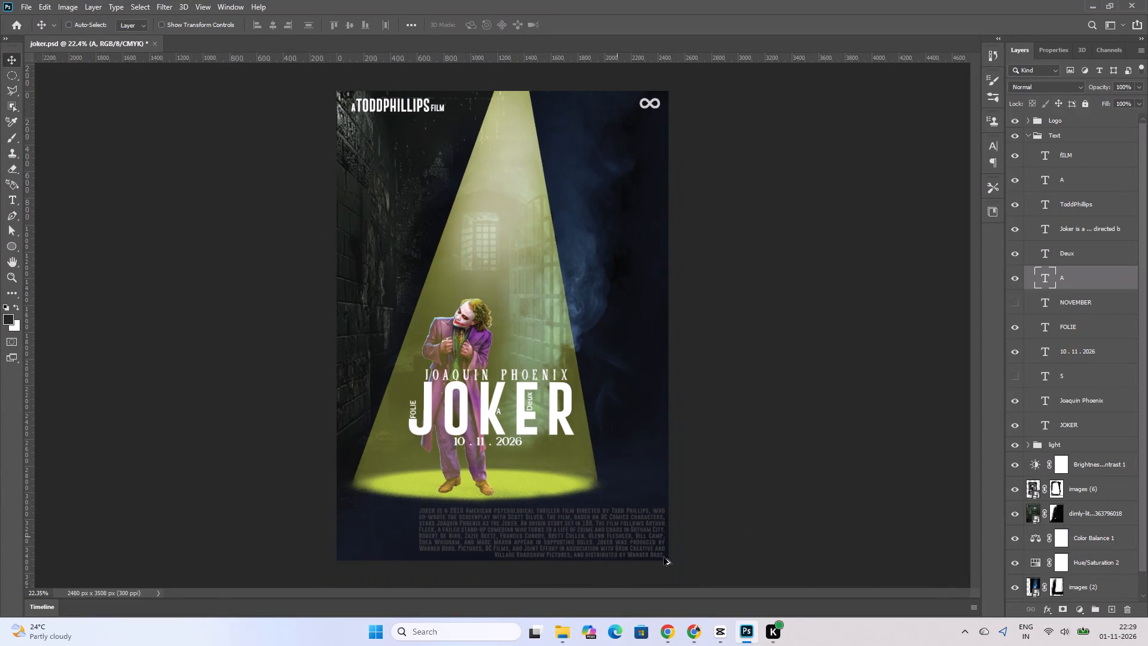
left_click(699, 633)
left_click(753, 1)
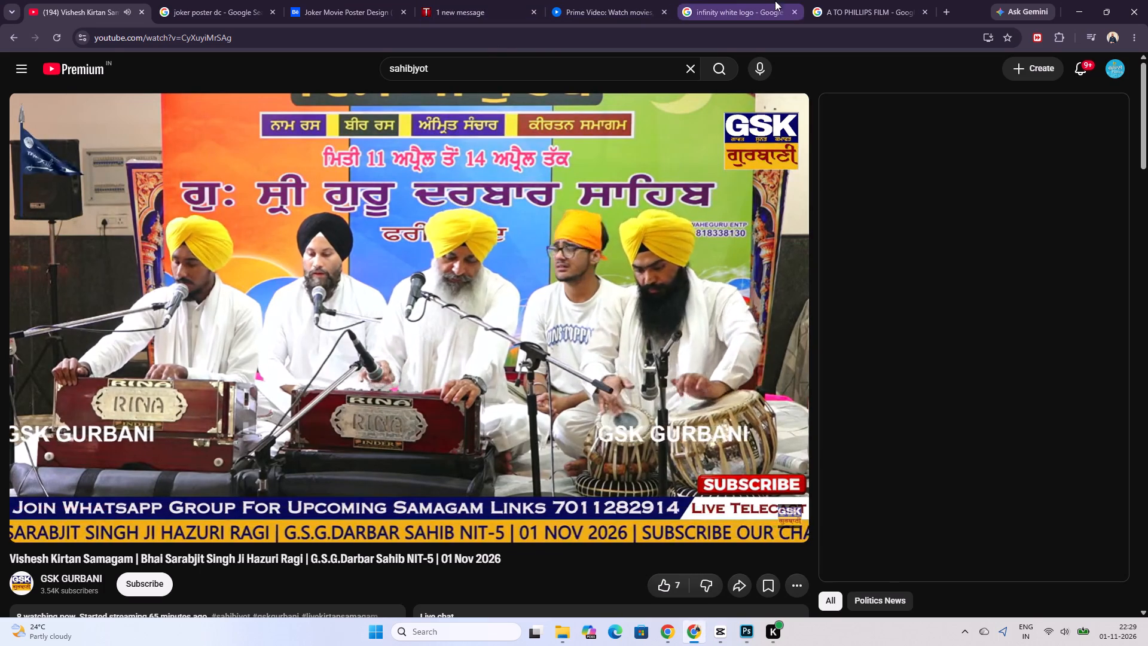
left_click(833, 0)
left_click(759, 0)
left_click(280, 0)
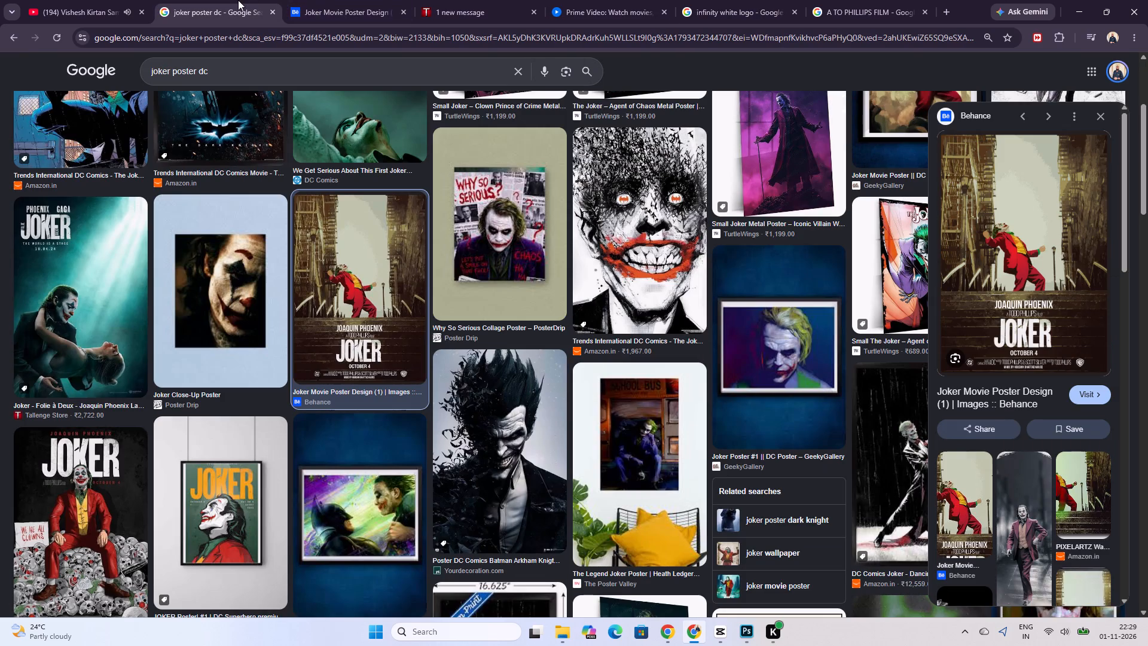
scroll(391, 312, "down", 3)
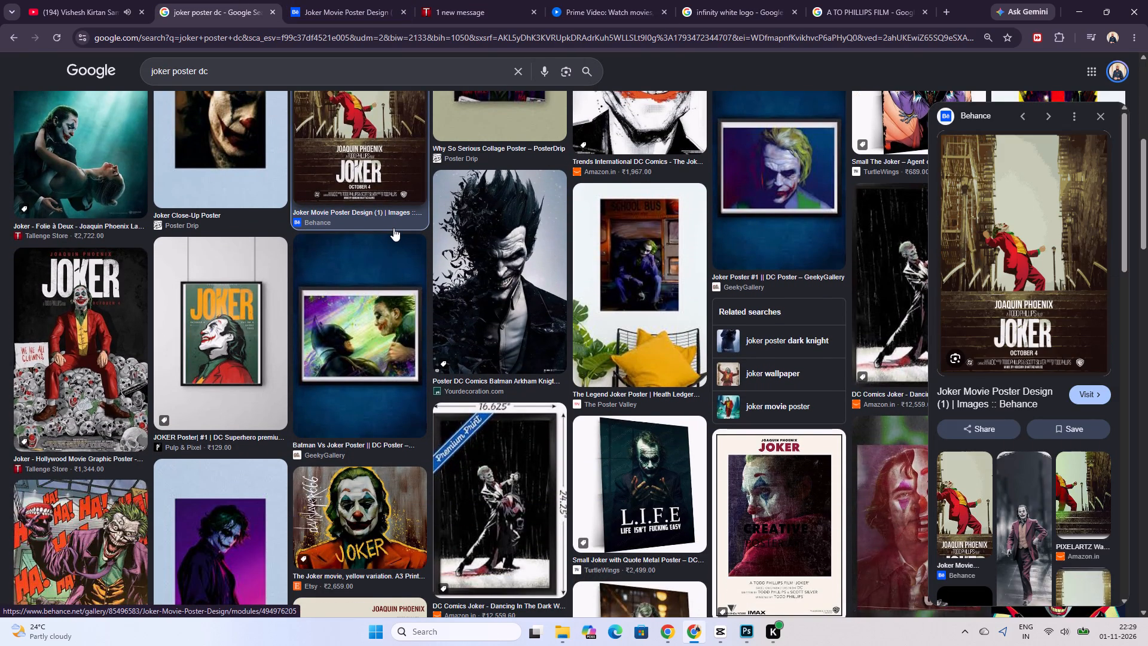
scroll(393, 228, "down", 3)
scroll(225, 269, "up", 2)
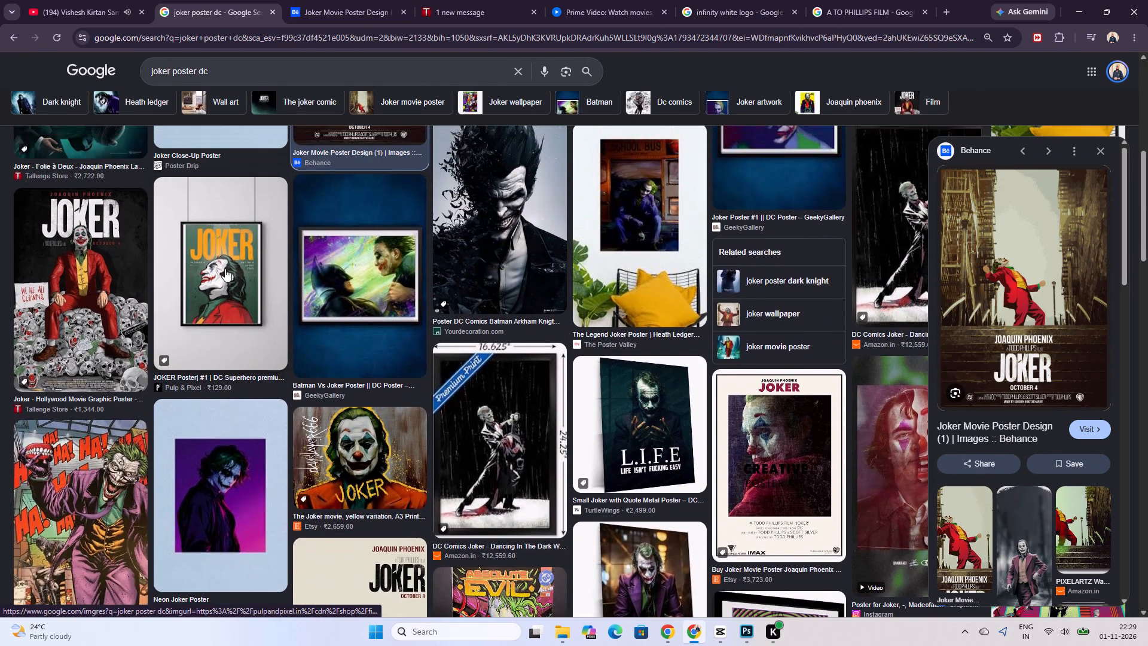
scroll(178, 299, "down", 1)
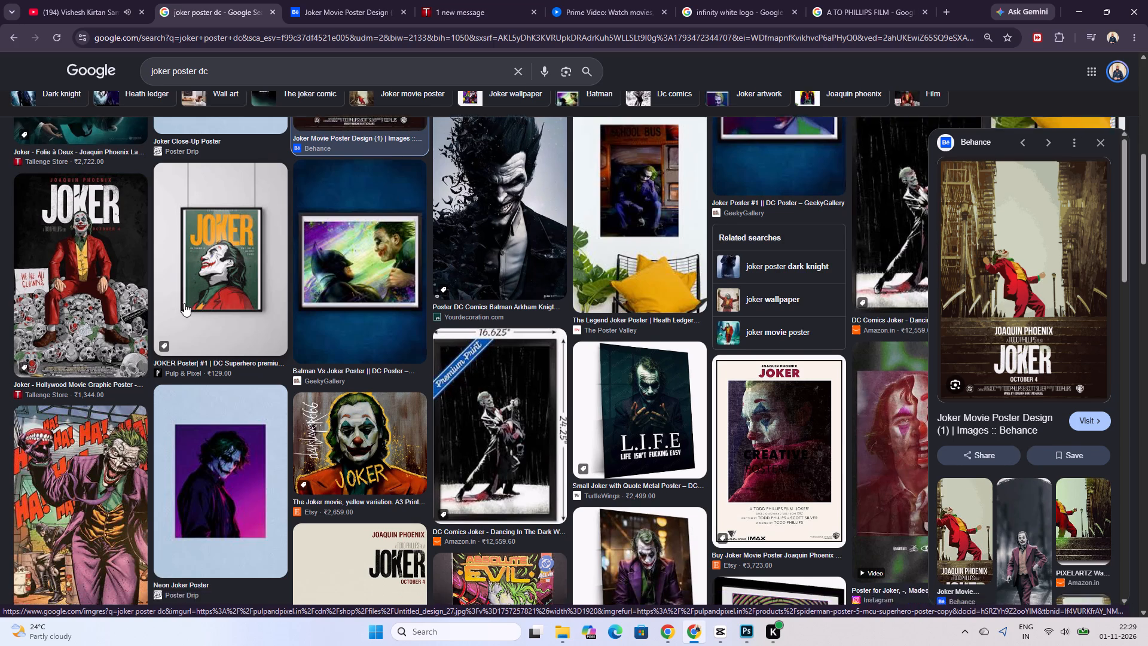
Search Google Images for "skull png".
left_click(411, 59)
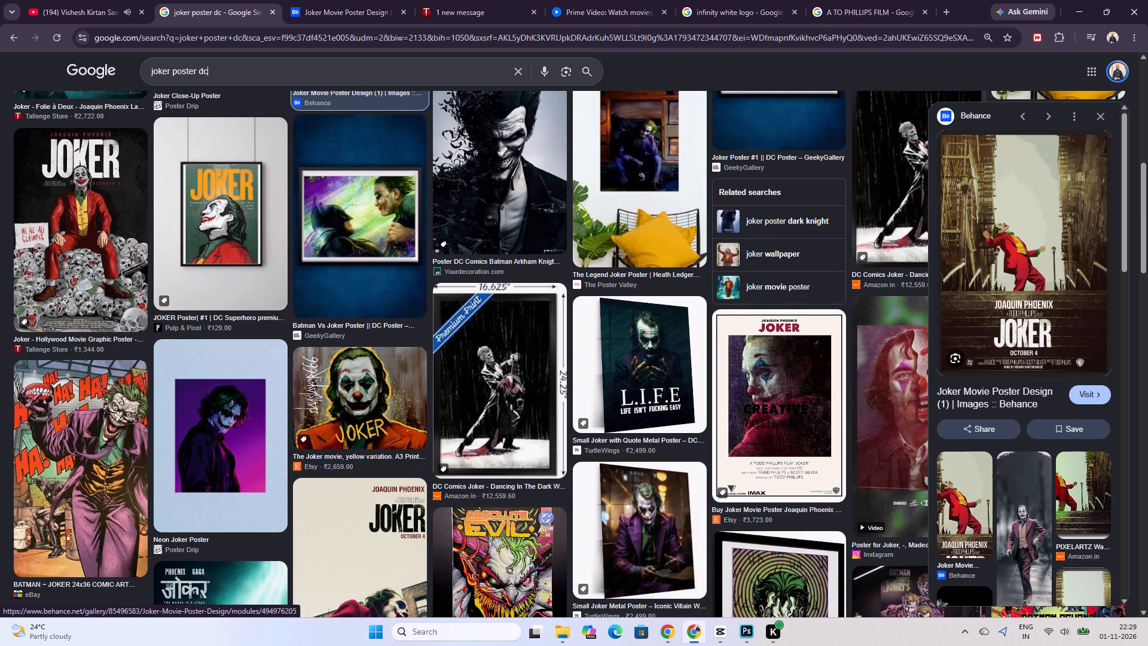
key("ctrl+a")
type("skull")
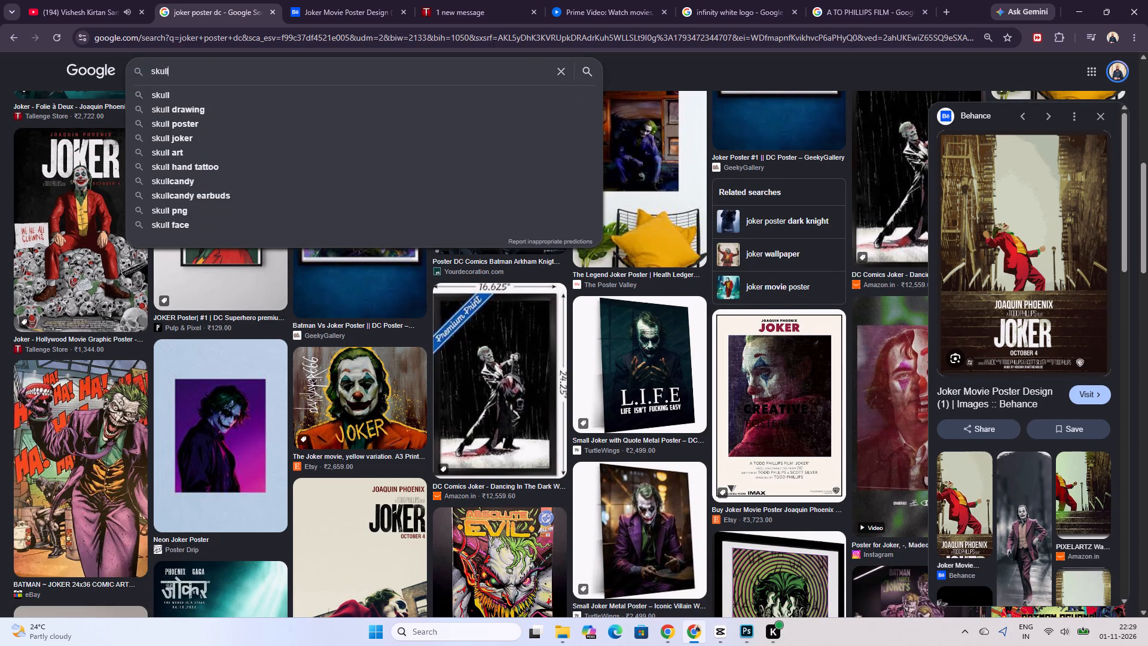
key("space")
type("pnd")
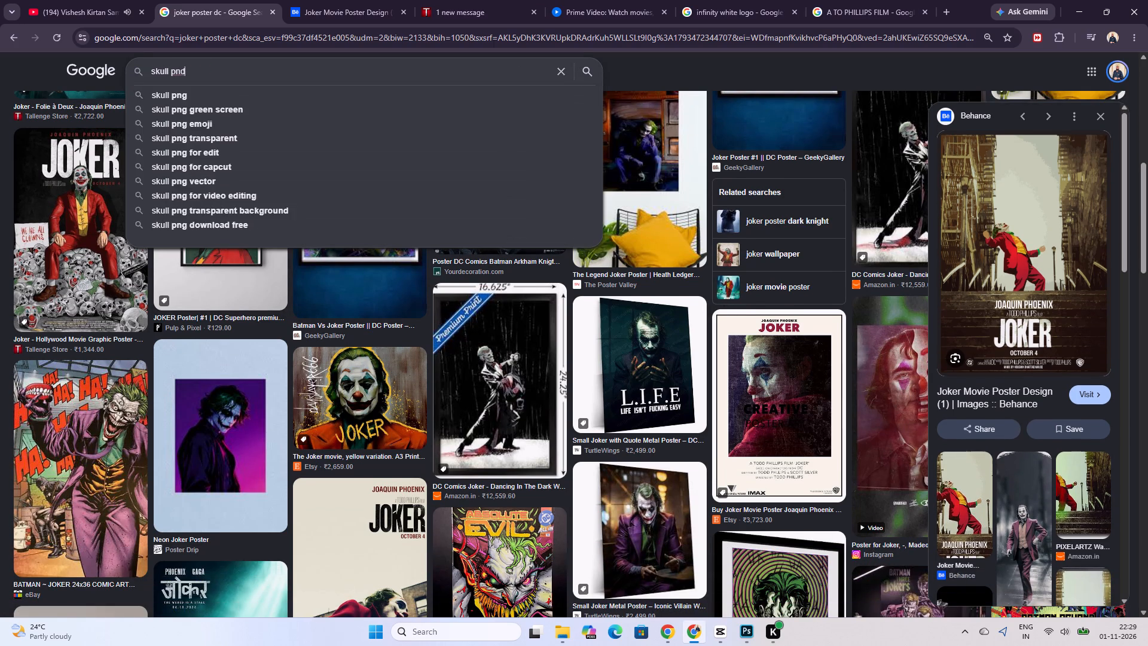
key("BackSpace")
key("g")
key("Return")
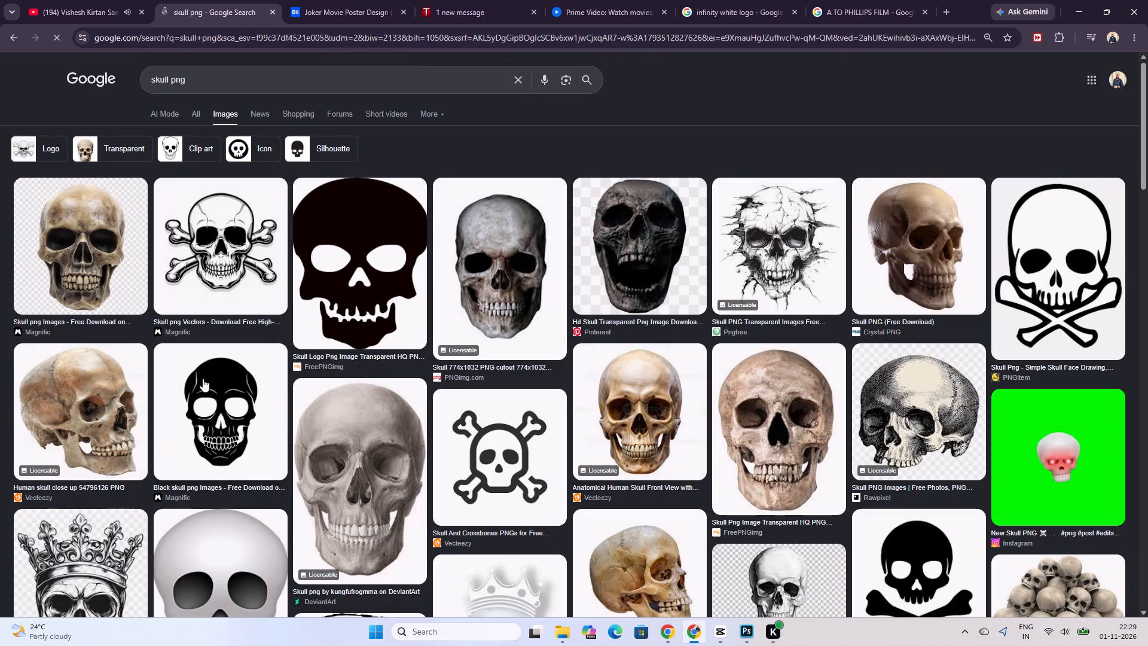
Save the image of the piled-up skulls from the results to the Downloads folder as a JPEG.
scroll(224, 408, "down", 5)
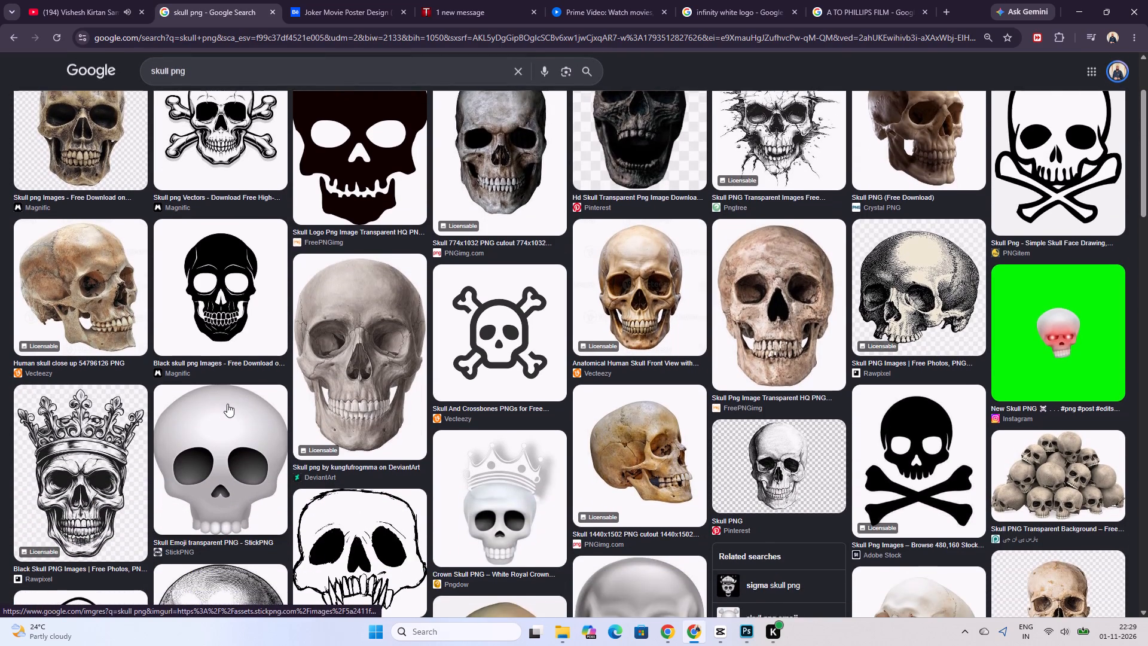
scroll(228, 404, "down", 2)
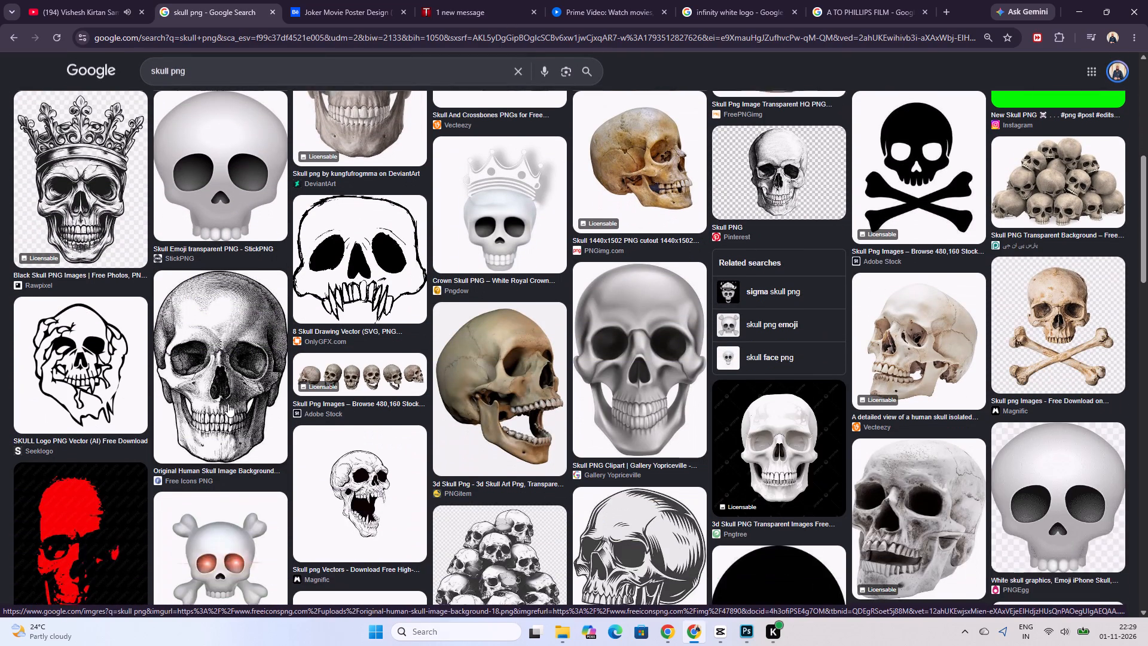
left_click(1082, 205)
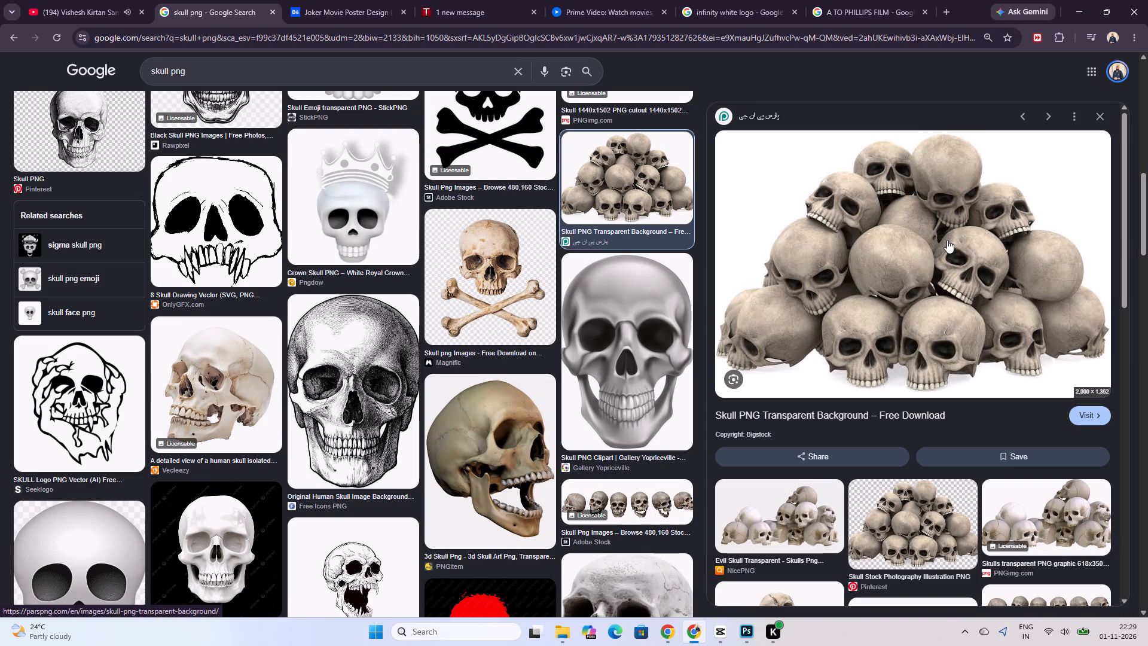
right_click(938, 295)
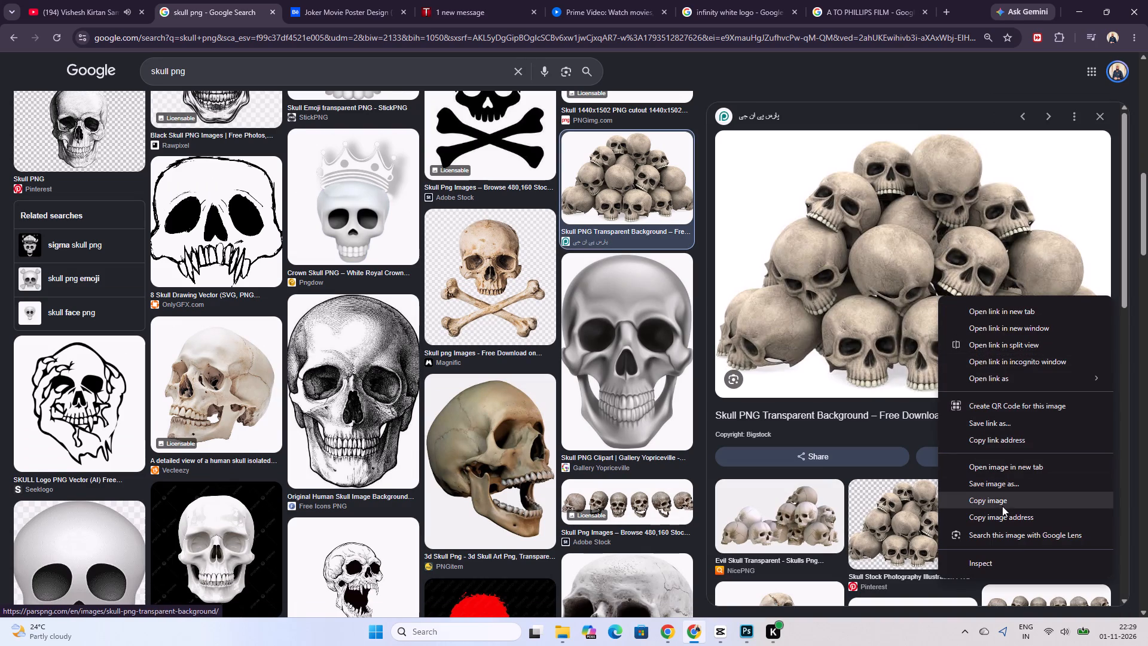
left_click(993, 482)
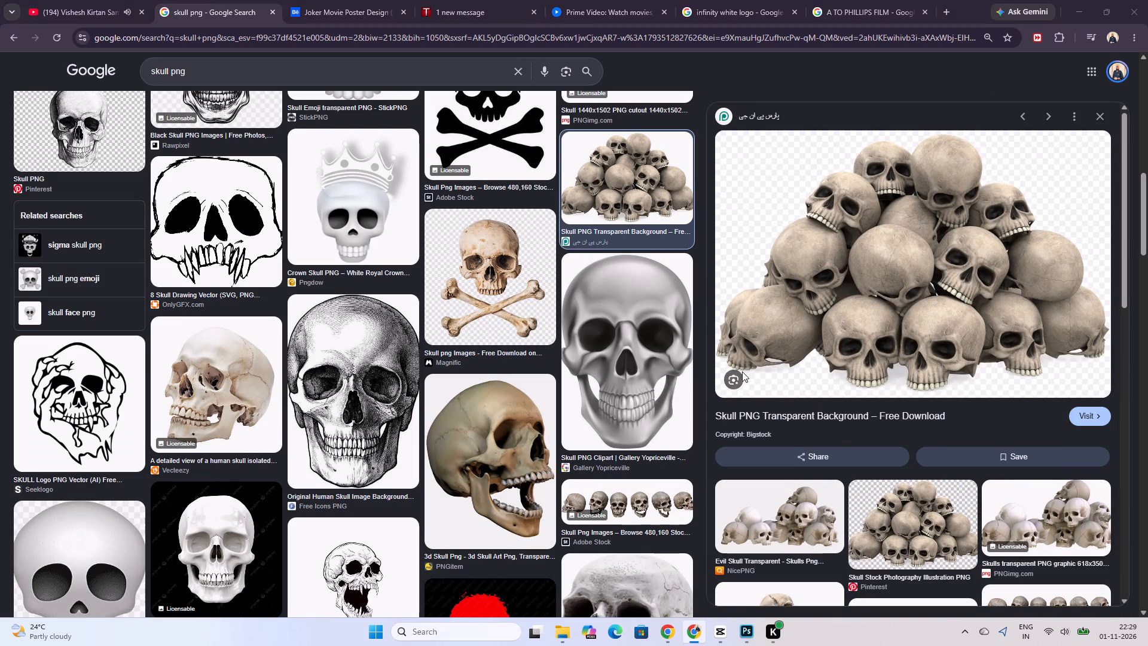
left_click(57, 132)
left_click(484, 305)
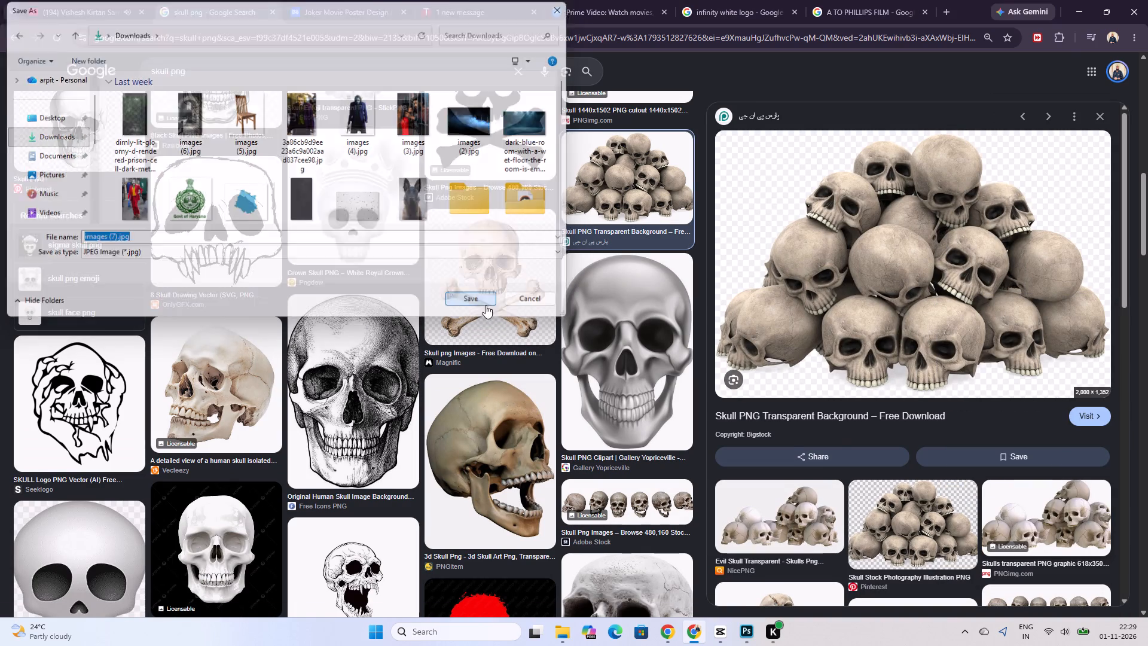
Place the downloaded skull pile image, images (7).jpg, from the Downloads folder into the joker.psd poster in Photoshop.
left_click(753, 634)
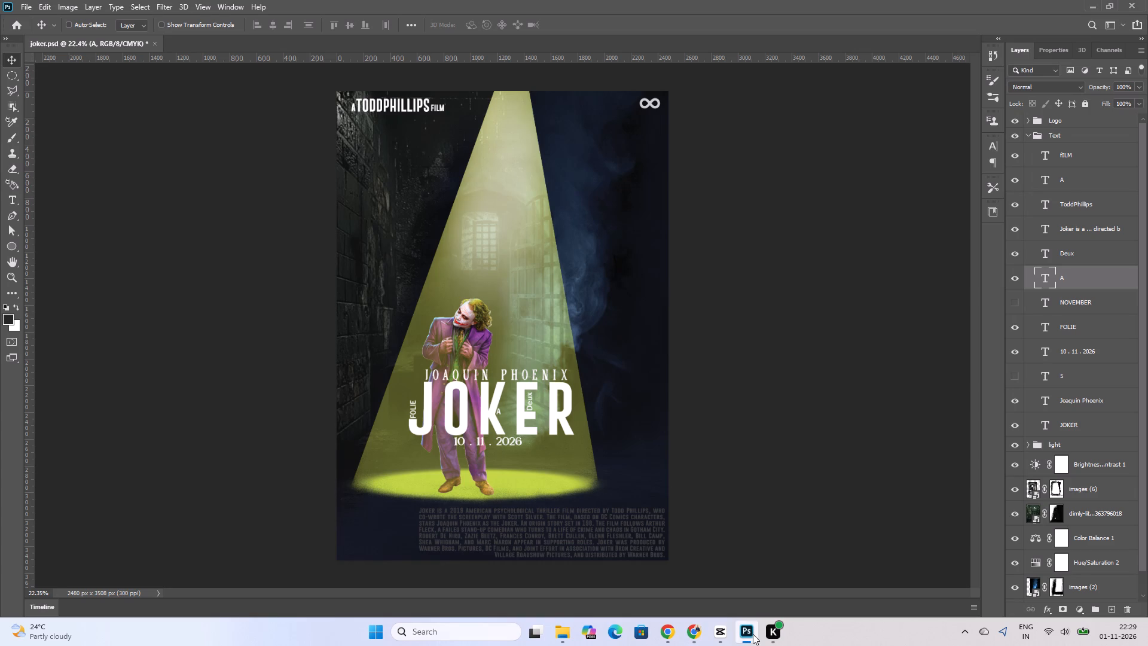
left_click(25, 6)
left_click(251, 342)
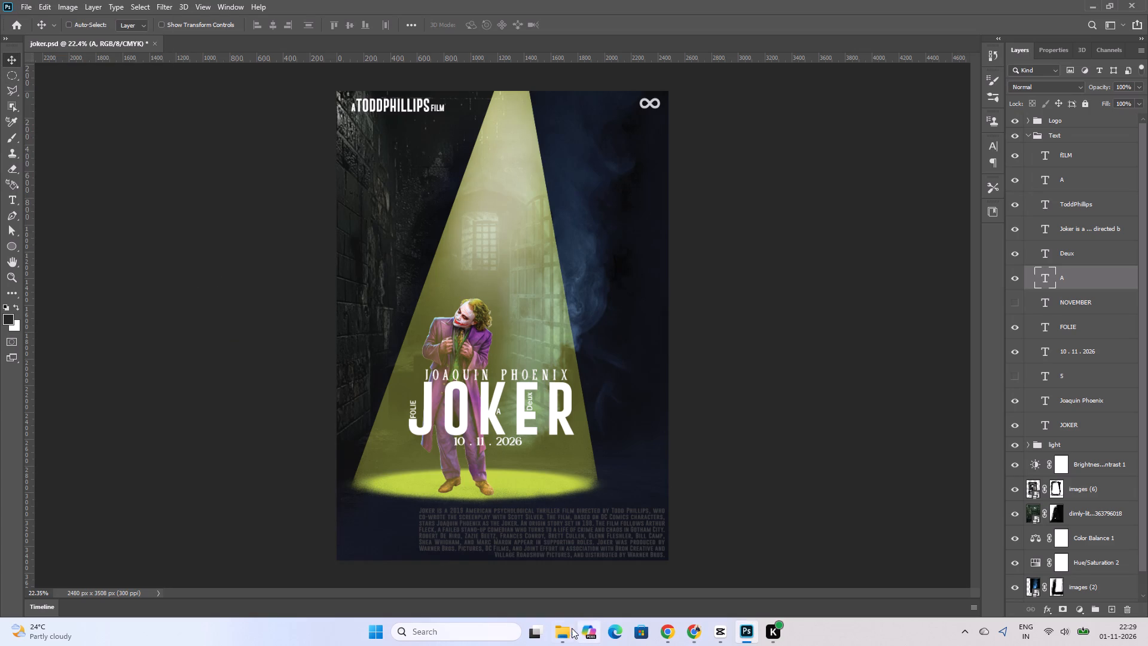
left_click(568, 626)
left_click(35, 175)
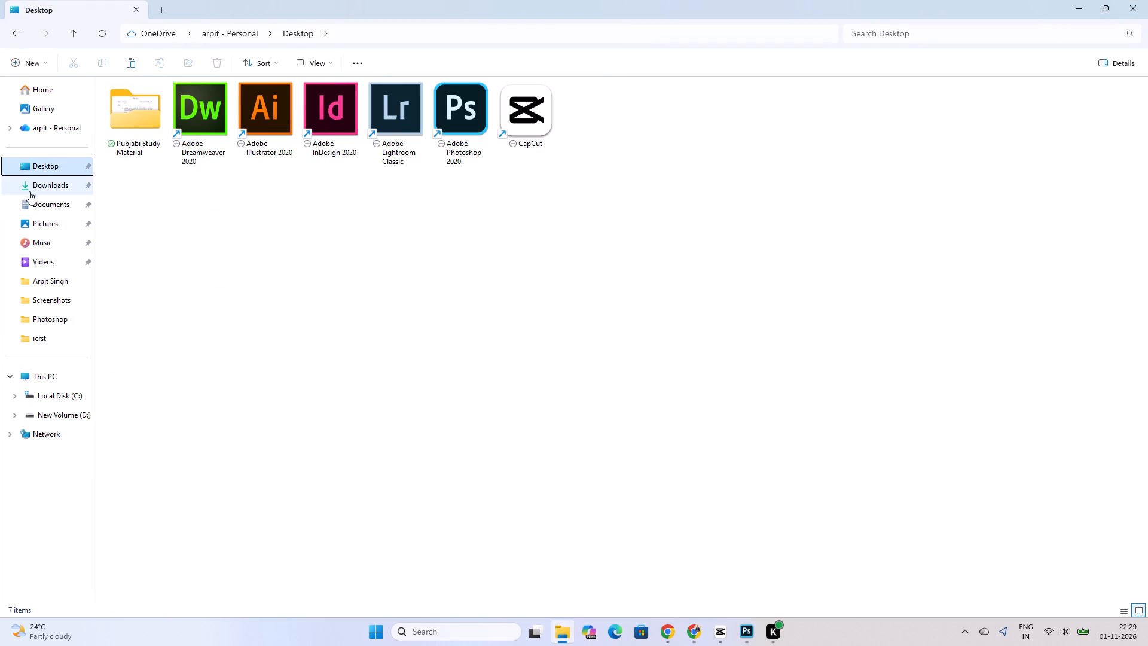
left_click(30, 188)
left_click_drag(125, 103, 128, 111)
left_click(134, 125)
left_click_drag(132, 129, 239, 202)
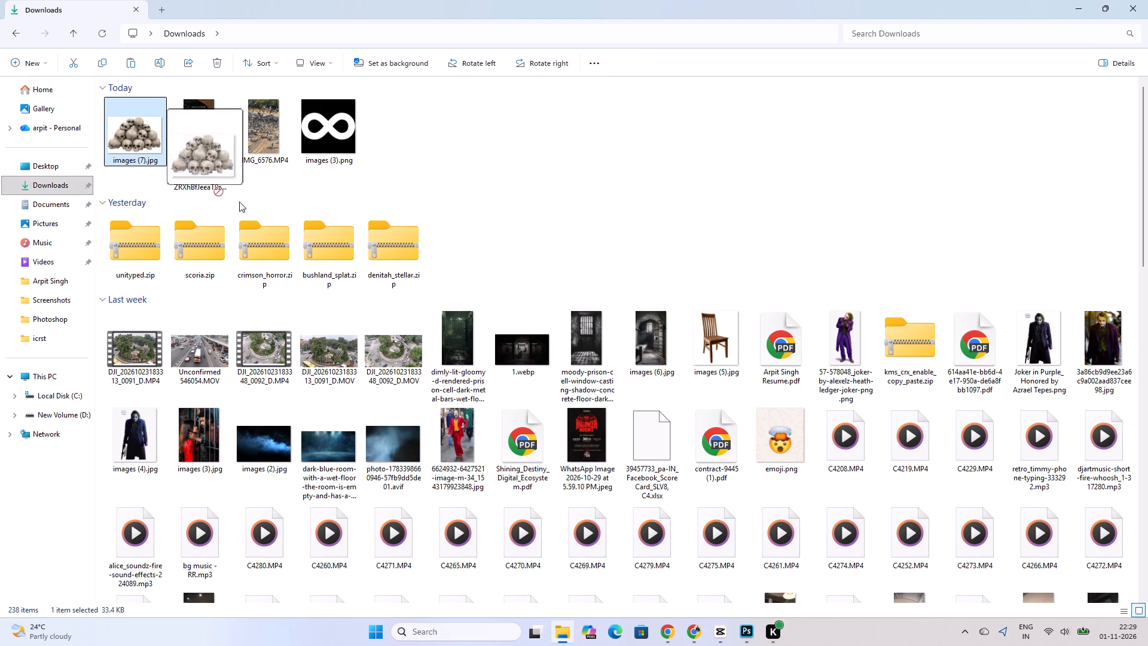
left_click_drag(239, 202, 479, 403)
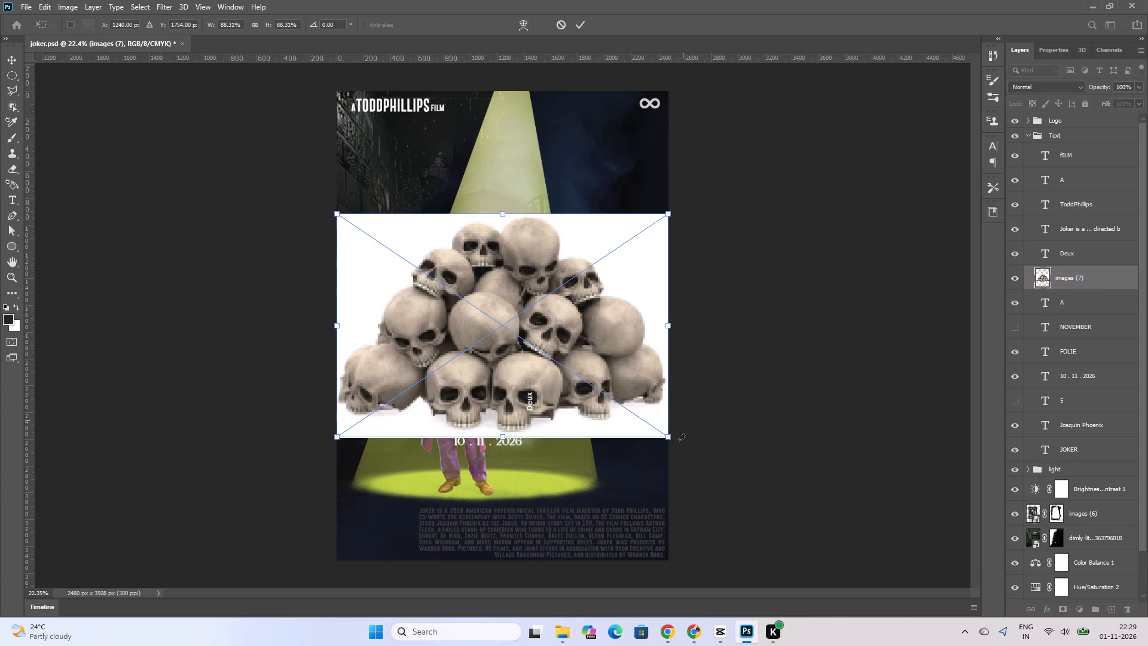
left_click(581, 24)
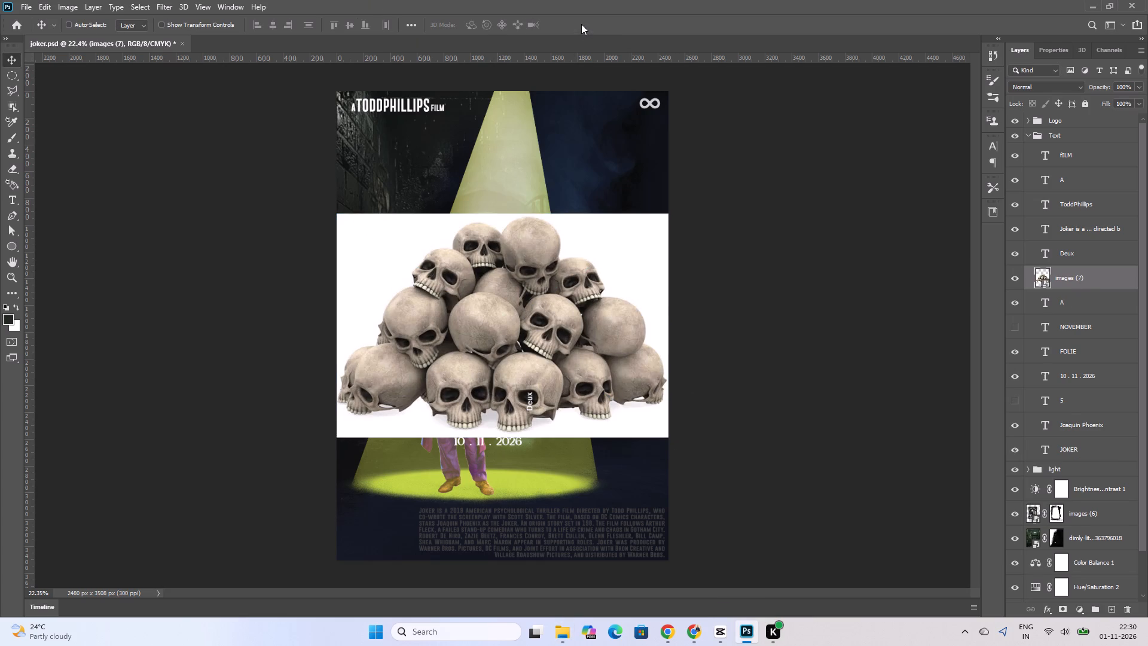
Move the skull image layer directly below the light group and above the Brightness/Contrast 1 adjustment.
left_click_drag(1065, 279, 1074, 479)
scroll(1067, 458, "down", 4)
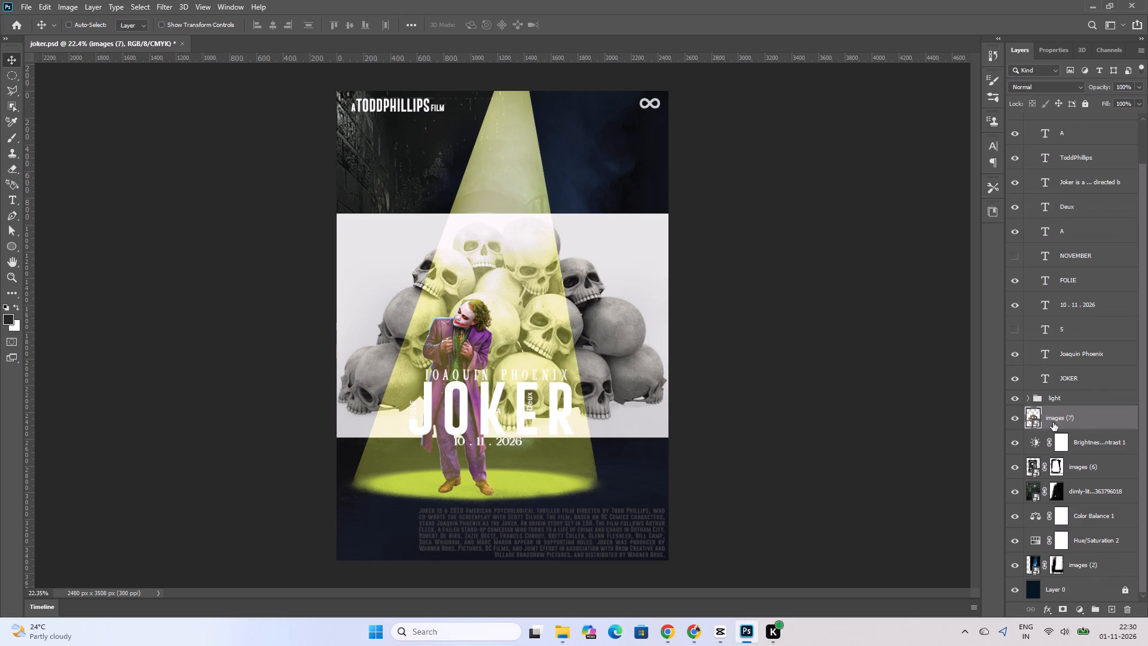
left_click(1027, 400)
left_click(1027, 400)
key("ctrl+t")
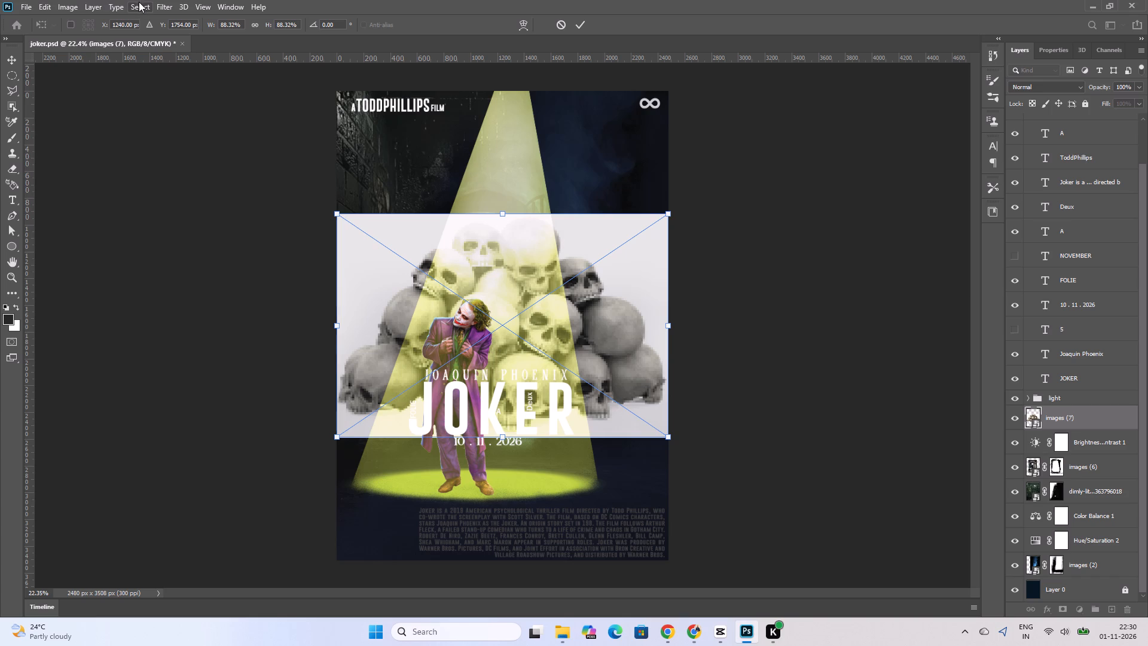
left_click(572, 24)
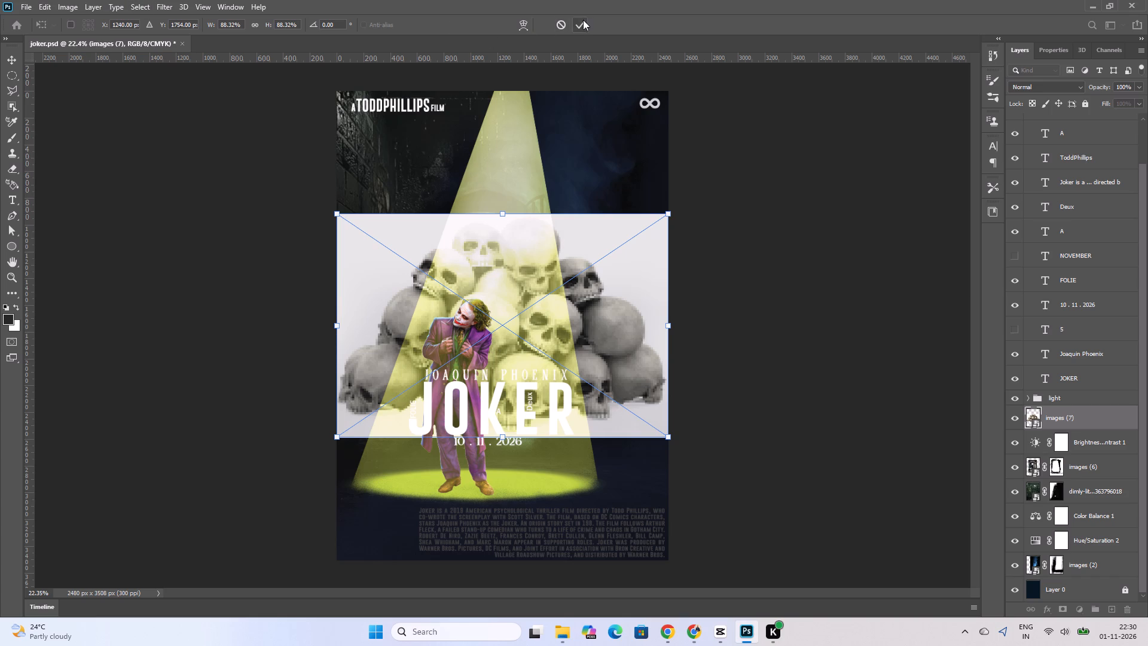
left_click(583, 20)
Convert the skull image layer to a Smart Object.
right_click(1062, 415)
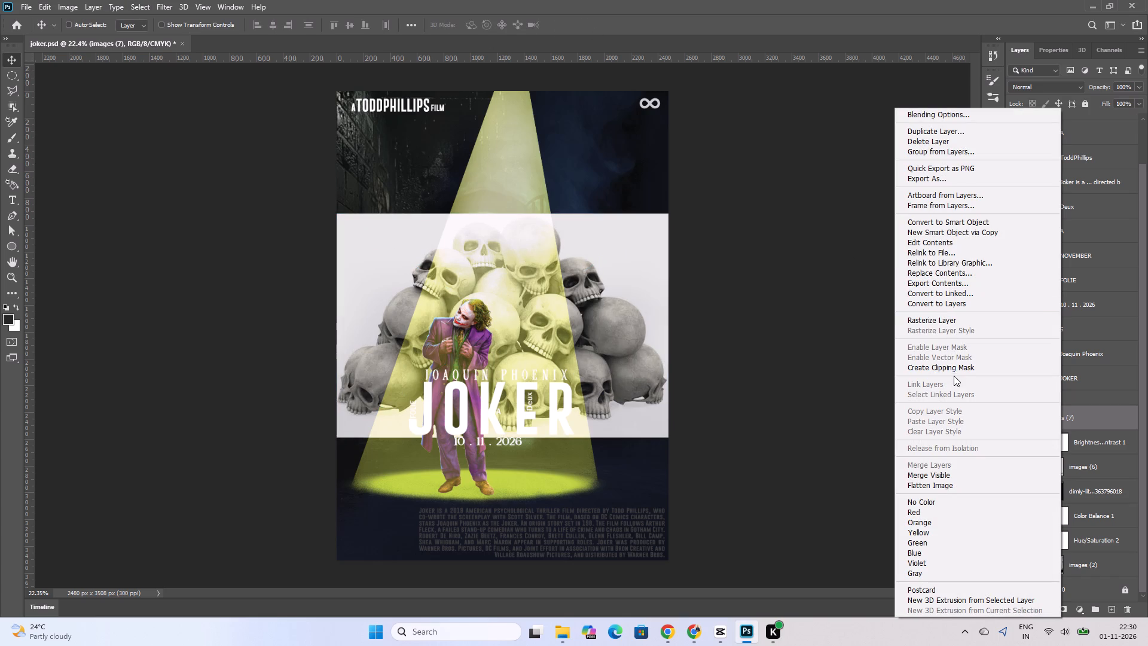
left_click(947, 221)
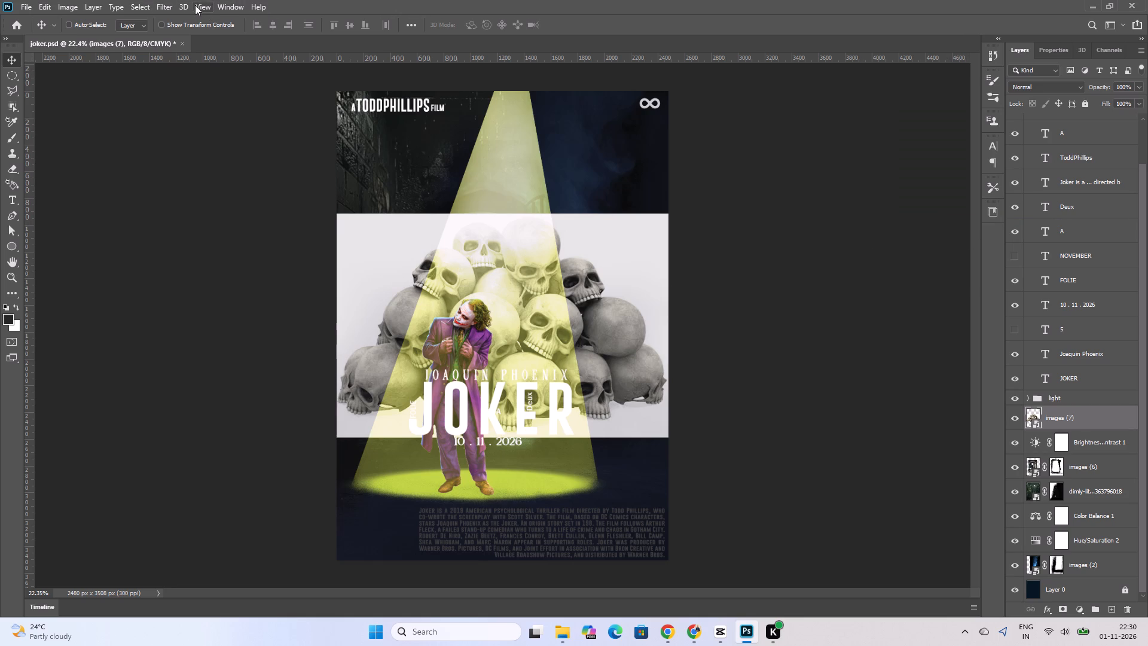
Select the skull pile on its layer using Select Subject.
left_click(141, 4)
left_click(163, 147)
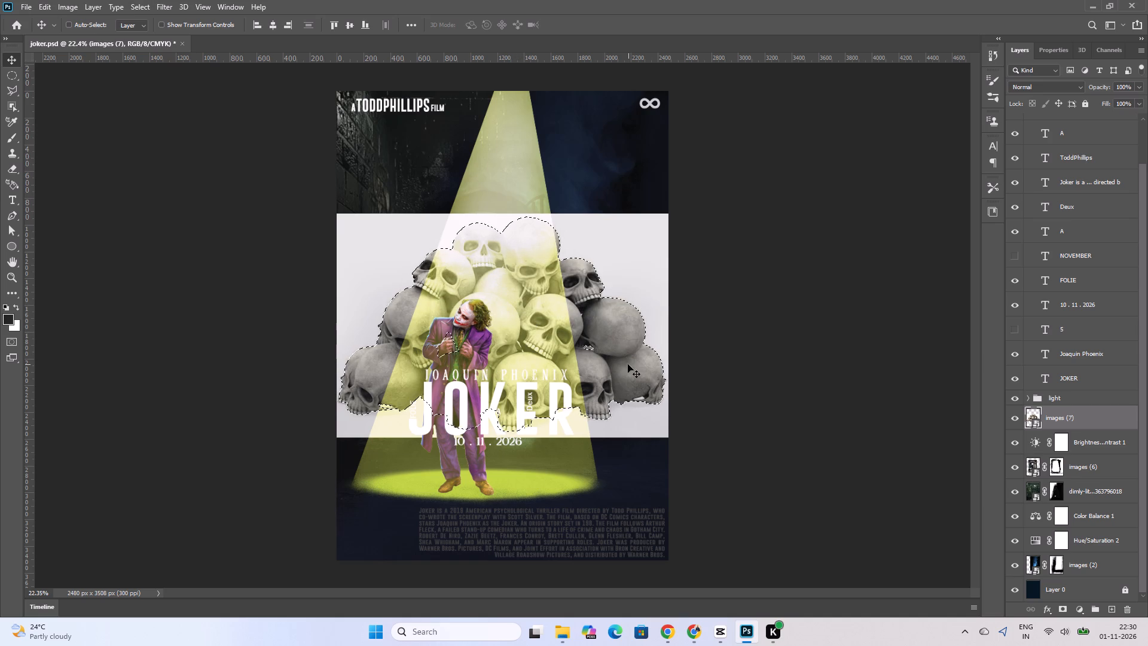
Hide all the adjustment and image layers between the skull layer and Layer 0.
left_click(1015, 446)
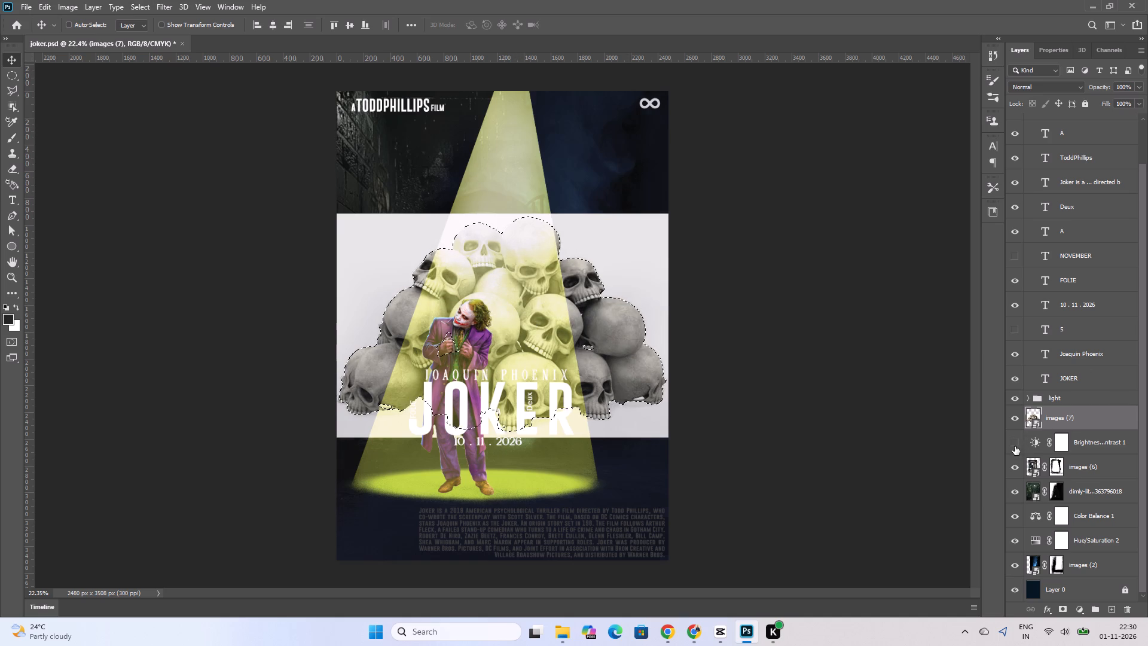
left_click(1012, 470)
left_click(1015, 494)
left_click(1012, 522)
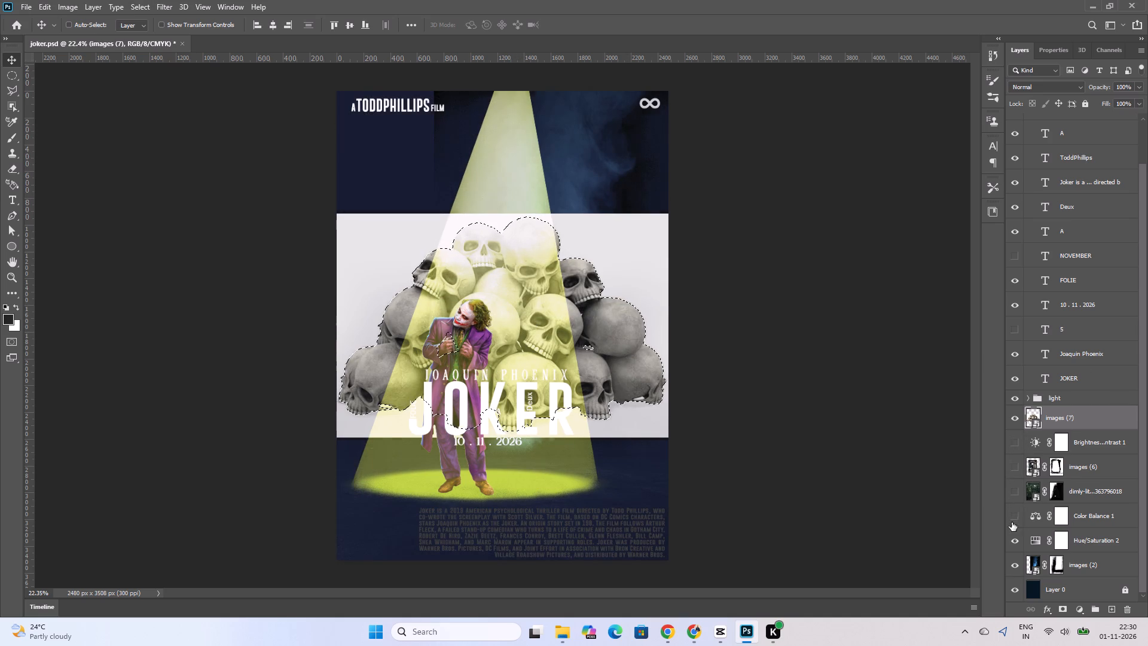
left_click(1011, 544)
left_click(1018, 568)
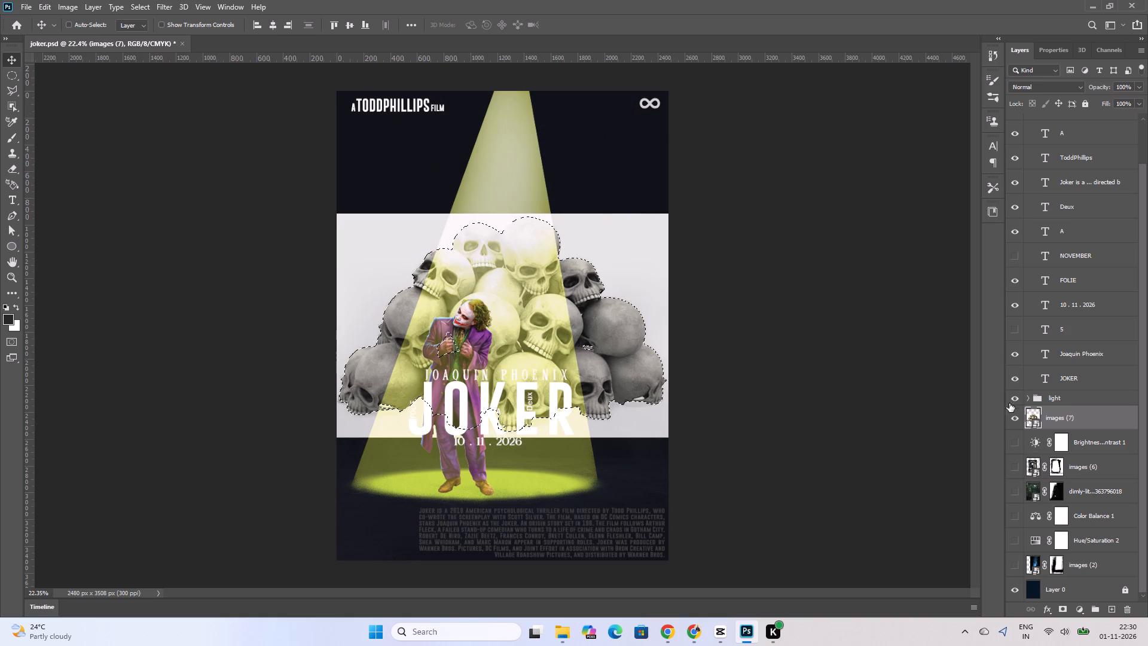
Hide the light group and the visible text layers above the skull layer, from JOKER up to the A above ToddPhillips.
left_click(1022, 397)
left_click(1015, 379)
left_click(1016, 355)
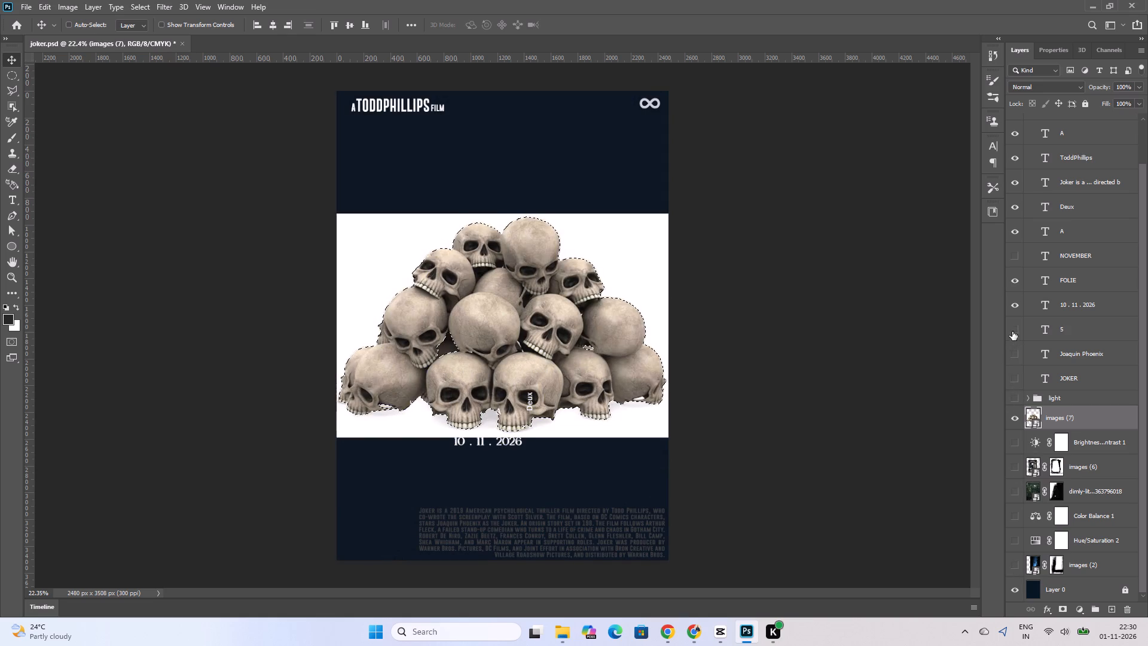
left_click(1012, 324)
left_click(1012, 305)
left_click(1017, 332)
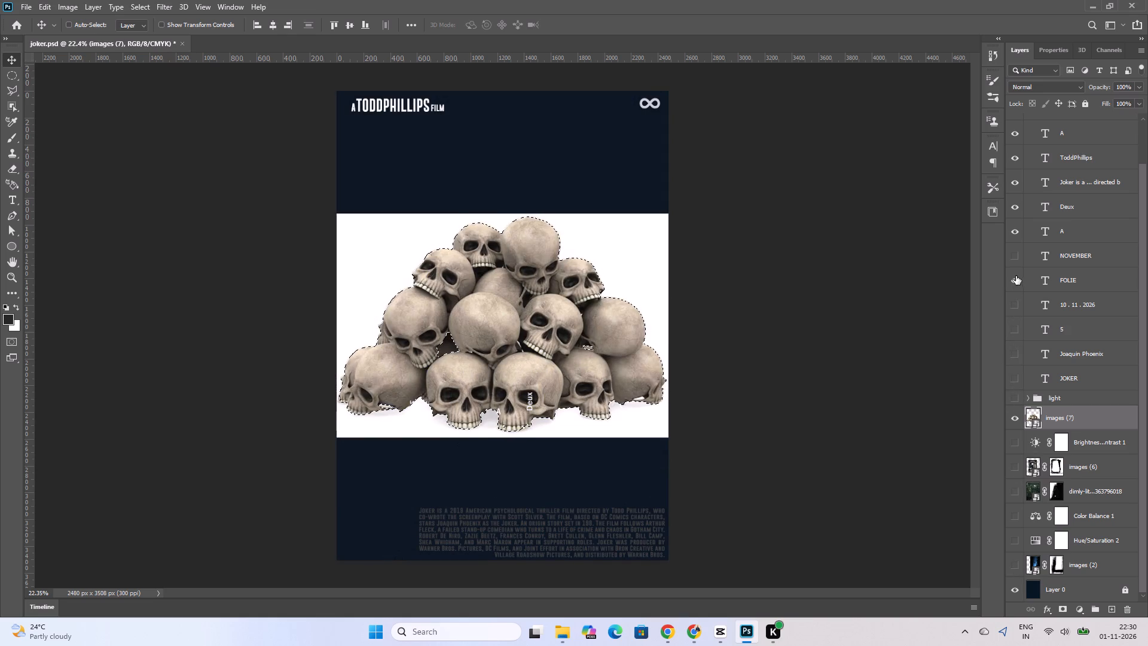
left_click(1015, 281)
left_click(1016, 230)
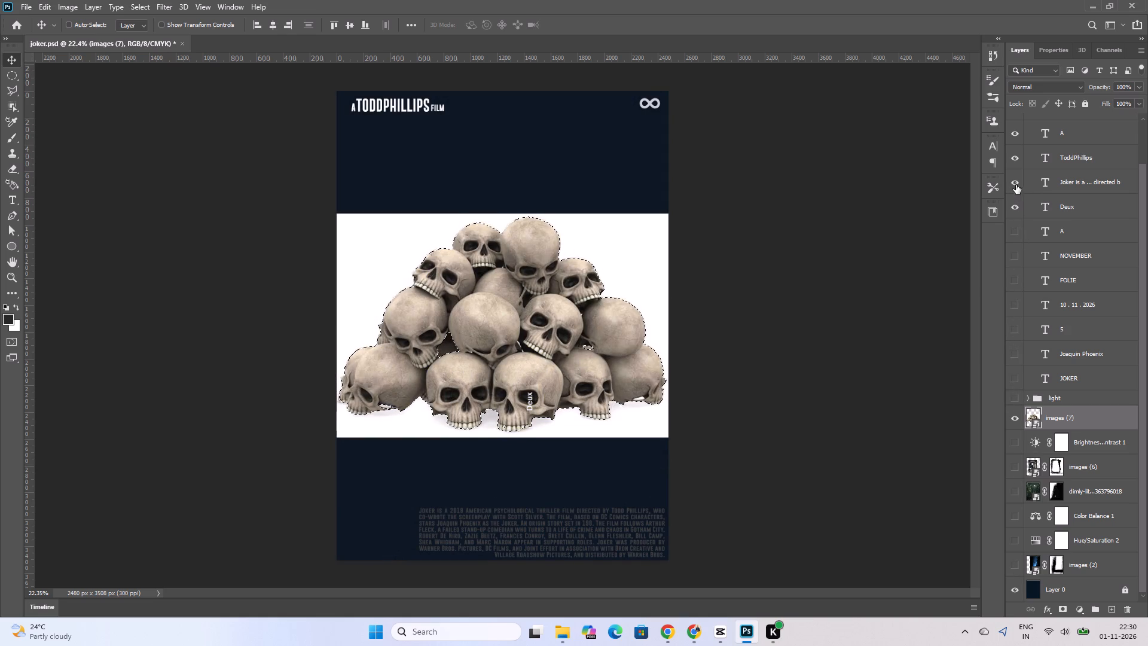
left_click(1016, 184)
left_click(1012, 205)
left_click(1015, 156)
left_click(1015, 133)
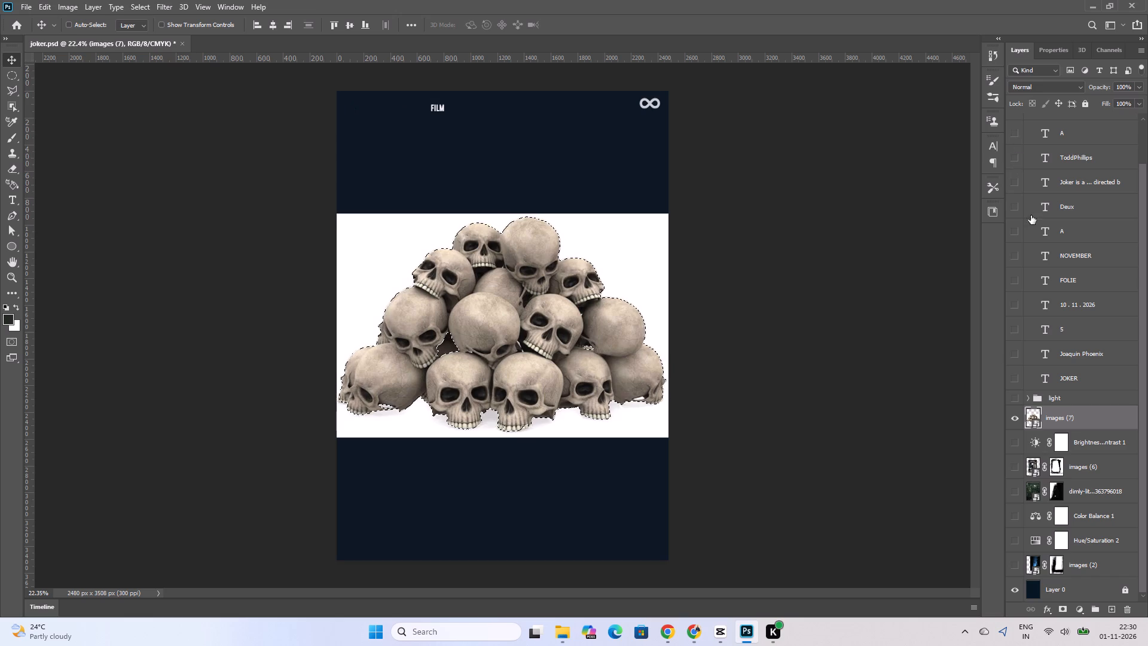
Switch to the freehand Lasso tool for refining the skull pile selection.
scroll(1031, 331, "down", 4)
scroll(445, 373, "up", 2, "alt")
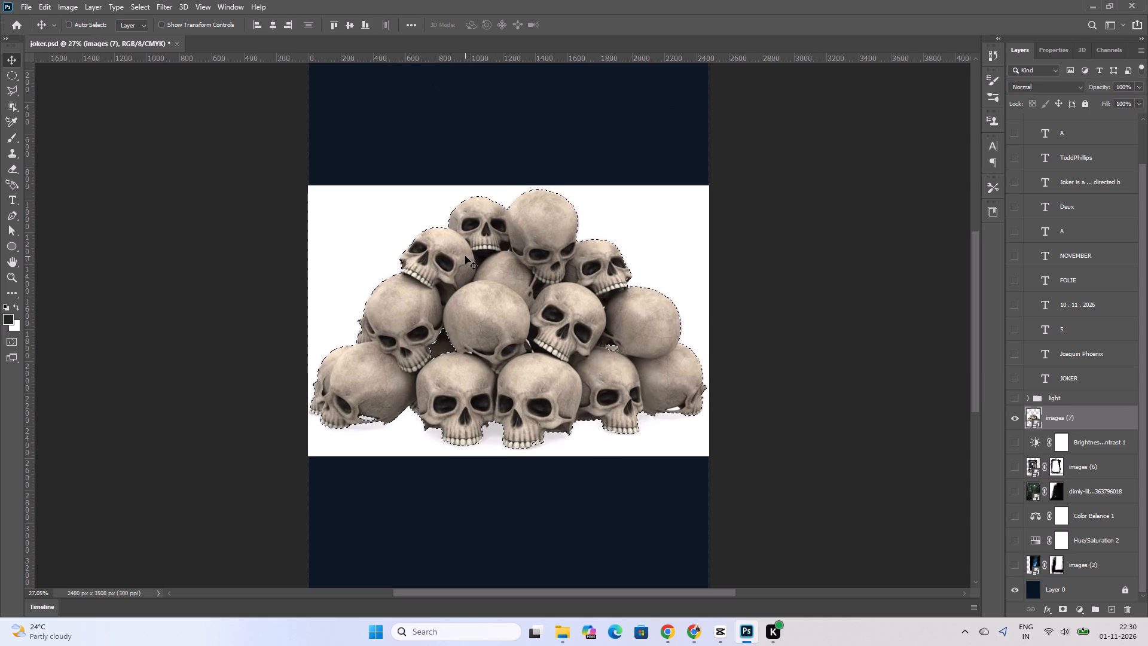
left_click(8, 79)
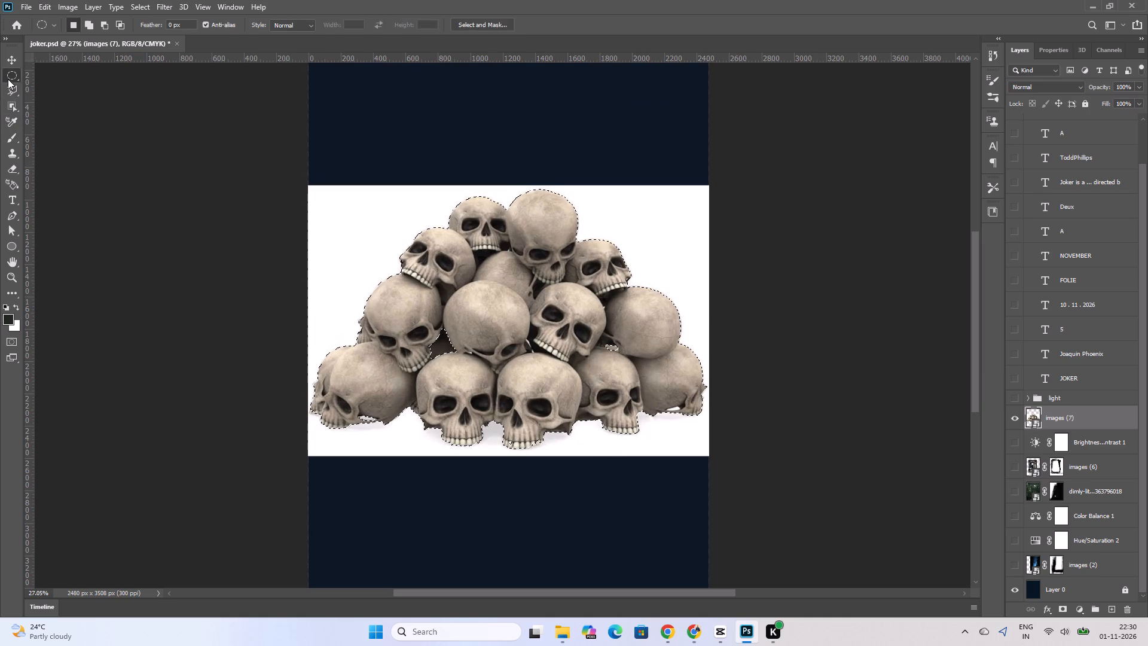
right_click(8, 79)
left_click(11, 90)
right_click(11, 90)
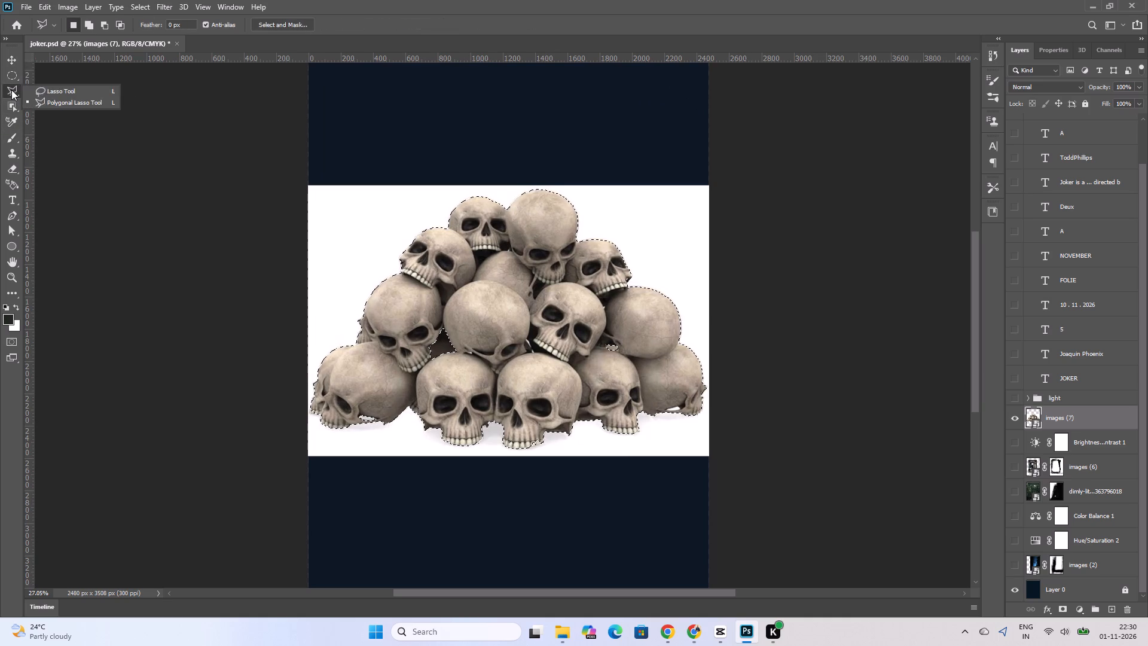
left_click(74, 91)
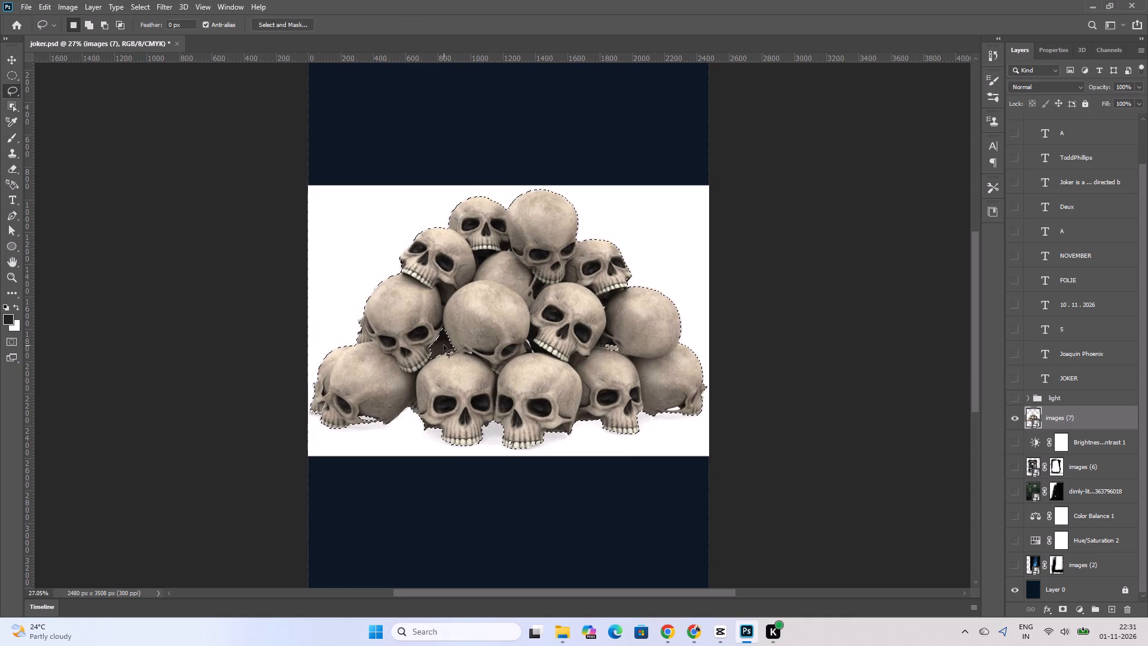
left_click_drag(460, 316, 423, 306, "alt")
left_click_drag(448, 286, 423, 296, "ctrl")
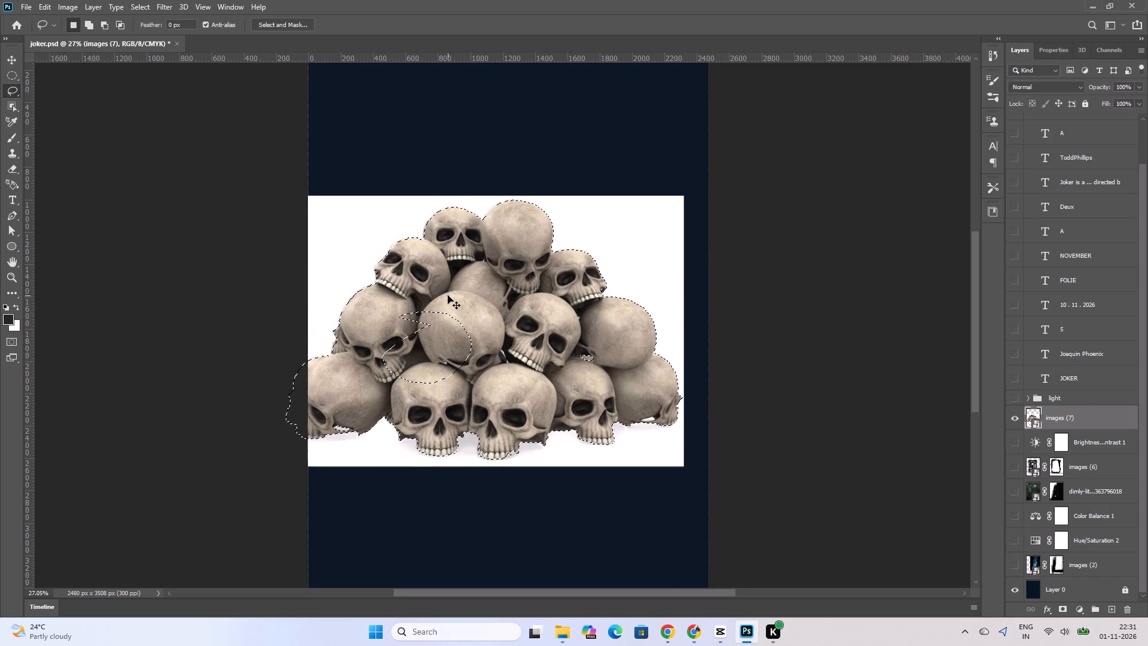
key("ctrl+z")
Add the missed dark areas on both sides of the central skulls to the selection with the Lasso tool.
left_click_drag(457, 293, 420, 295, "shift")
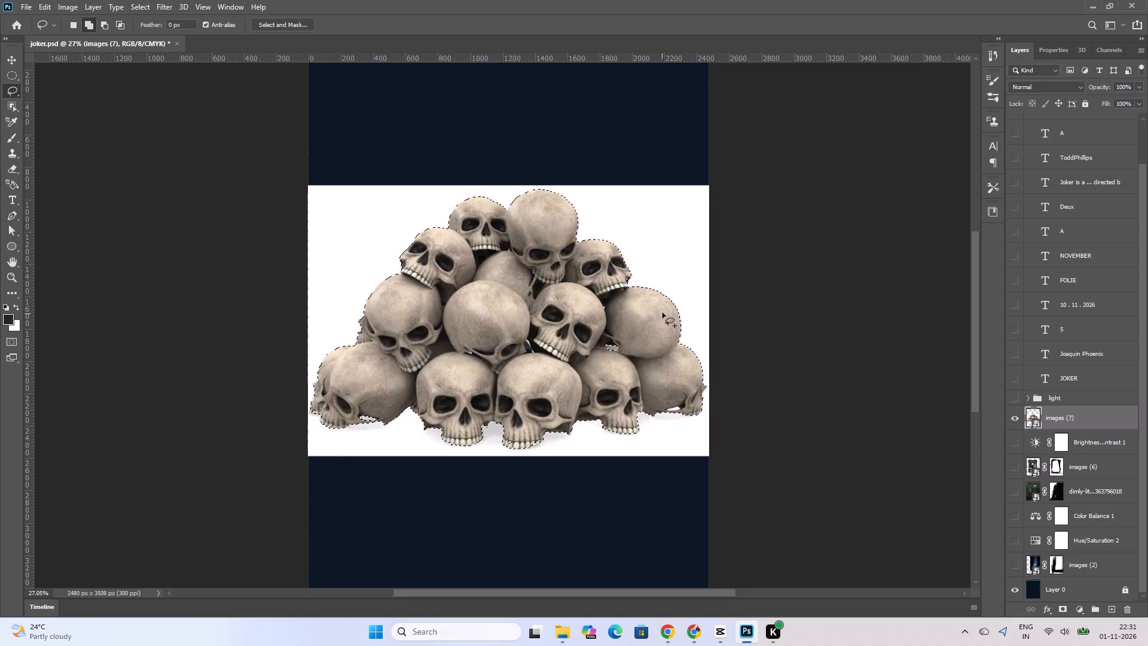
left_click_drag(658, 313, 634, 334, "shift")
left_click_drag(634, 333, 627, 319, "shift")
Subtract the small white gap under the central round skull's cheekbone from the selection.
scroll(475, 359, "up", 4, "alt")
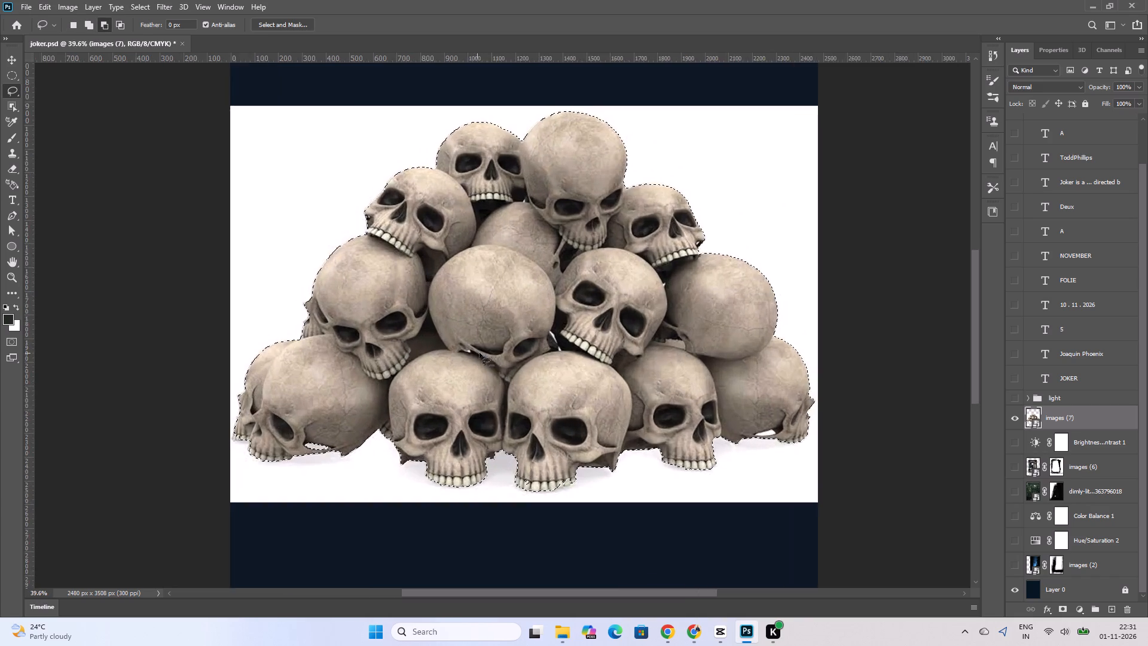
scroll(480, 353, "up", 18, "alt")
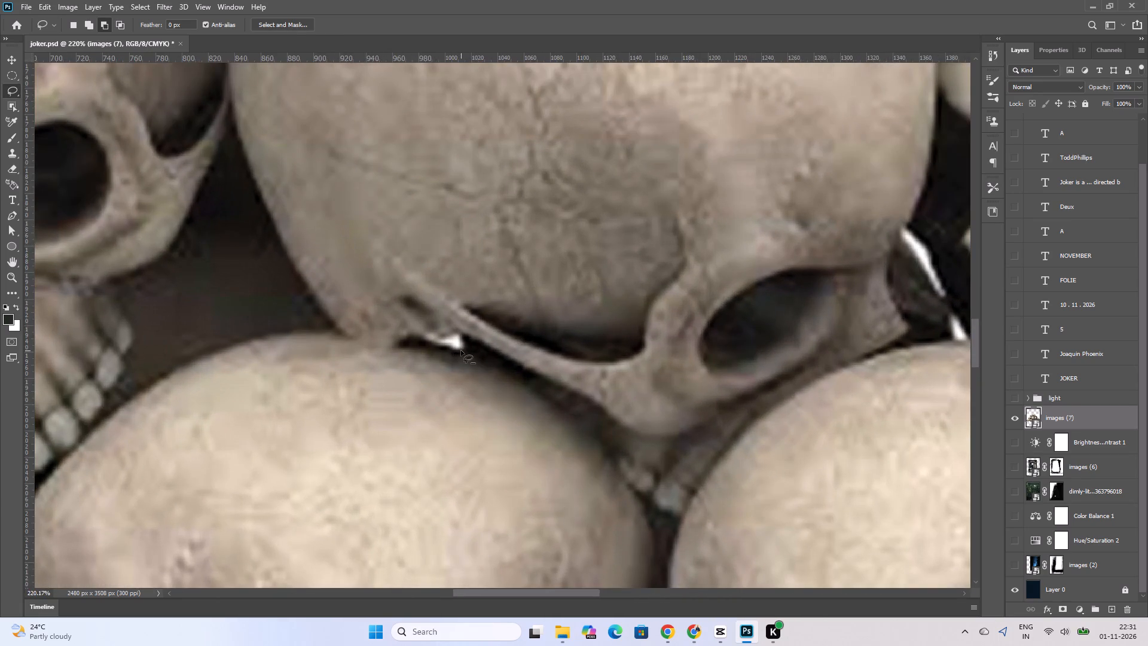
scroll(461, 350, "up", 7, "alt")
left_click(458, 327, "alt")
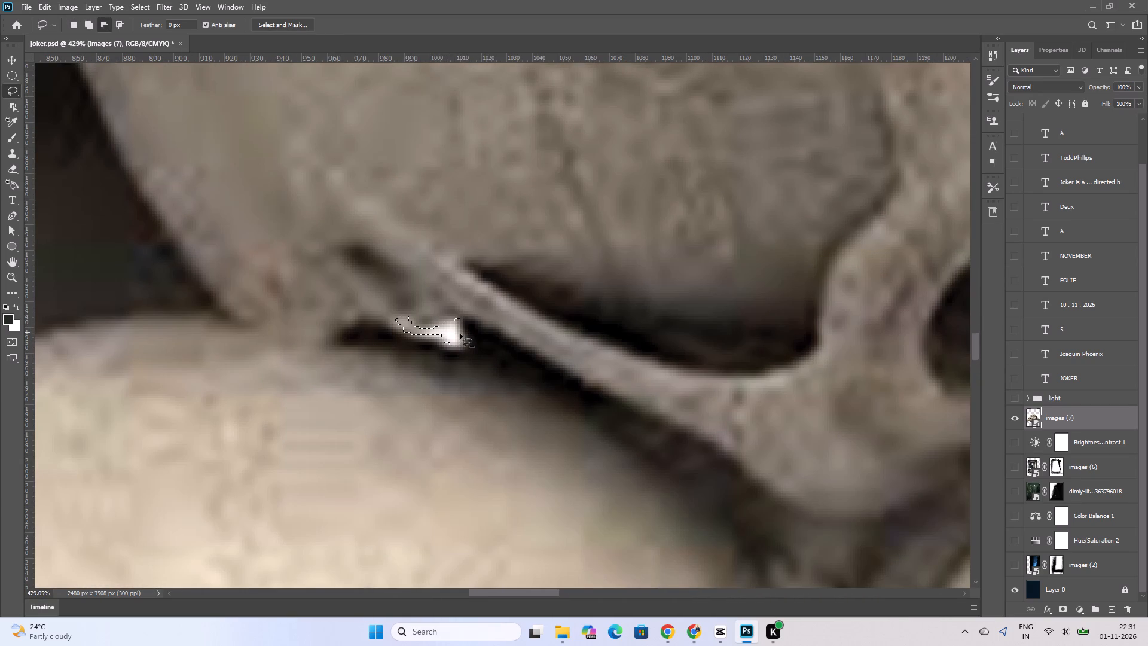
Subtract the two white slivers between the central round skull and the neighbouring skull's teeth from the selection.
scroll(768, 342, "down", 7, "alt")
scroll(890, 348, "down", 10, "ctrl")
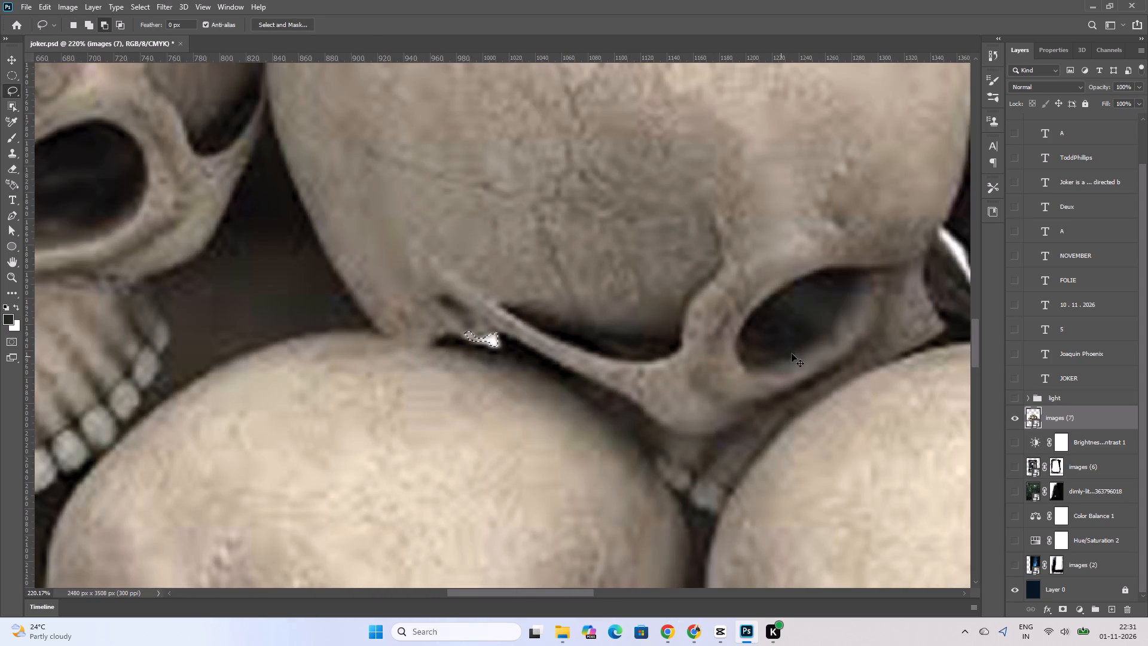
scroll(792, 354, "down", 20, "ctrl")
scroll(792, 354, "down", 3, "ctrl")
scroll(860, 248, "down", 4, "ctrl")
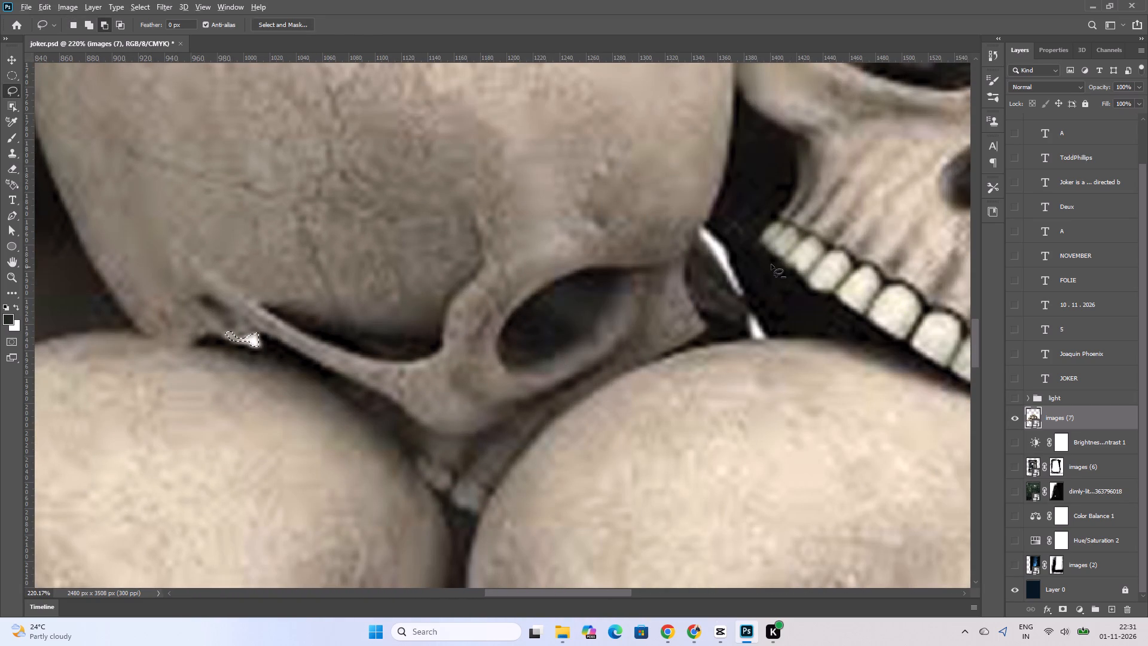
scroll(772, 263, "up", 5, "alt")
scroll(679, 251, "down", 2, "alt")
scroll(738, 248, "up", 9, "alt")
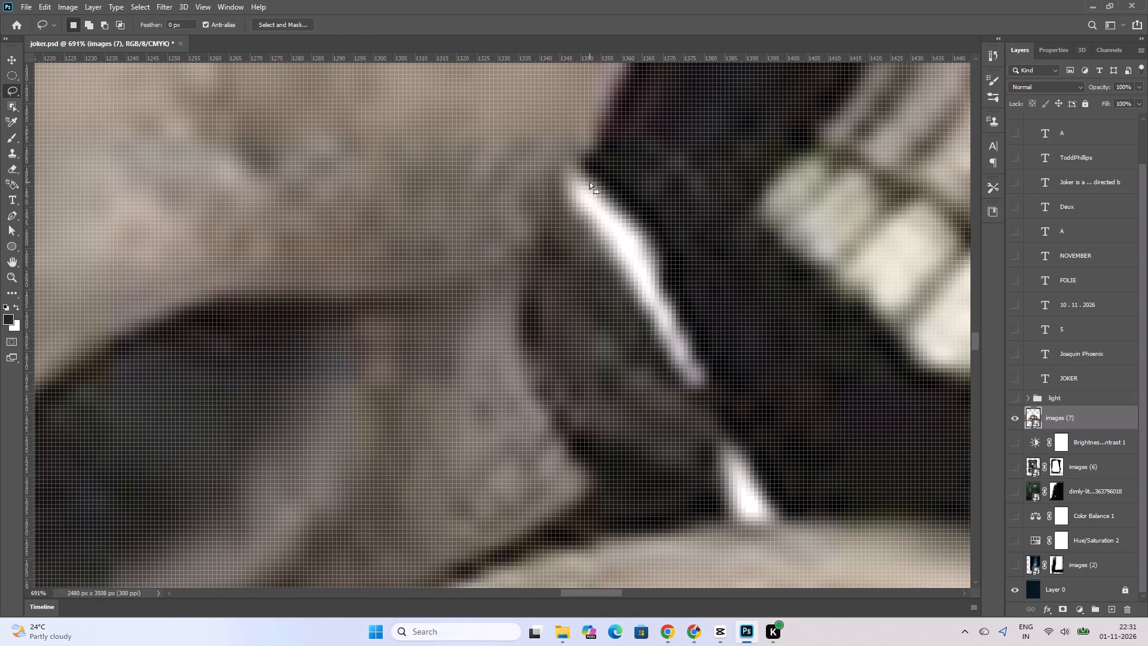
left_click(585, 180, "alt")
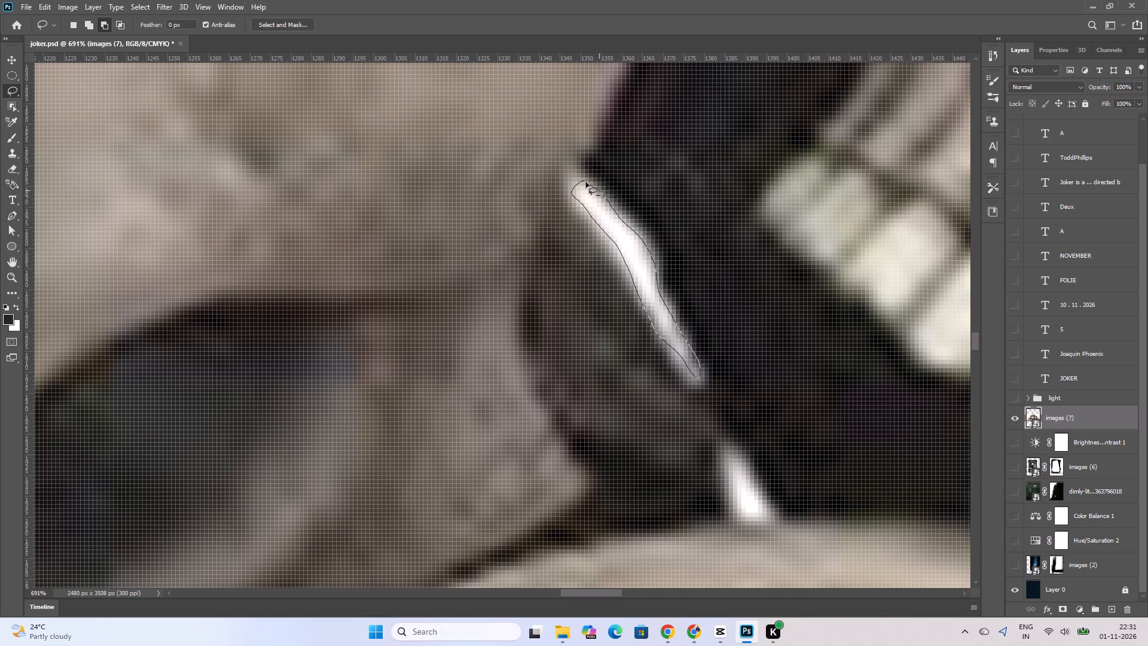
scroll(848, 423, "down", 4)
left_click(755, 437, "alt")
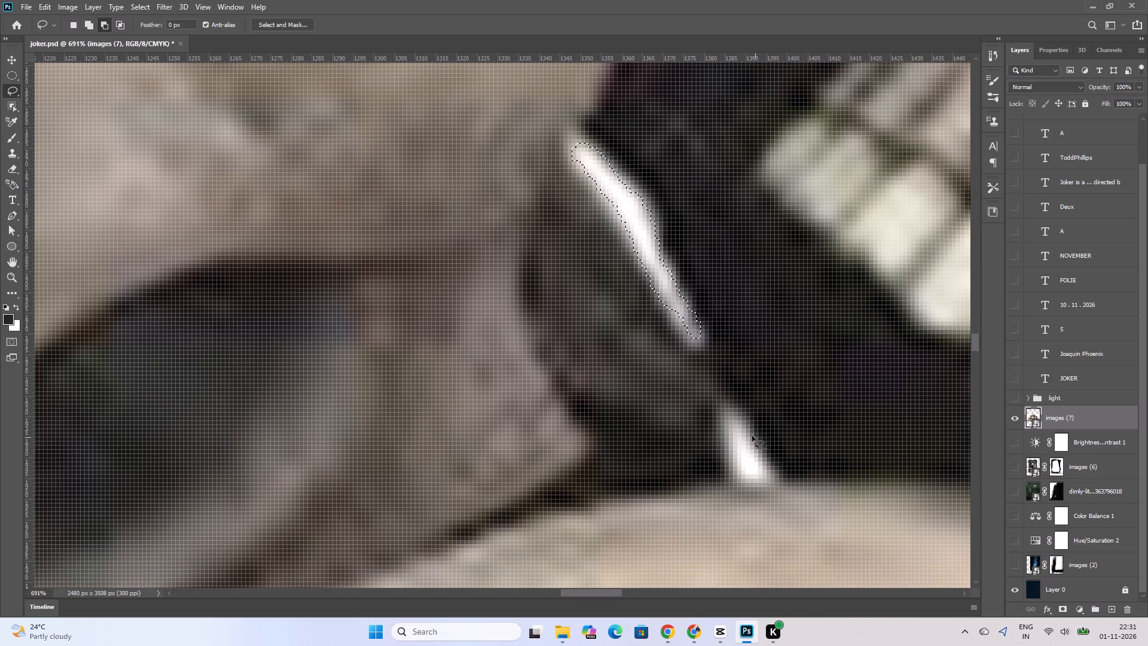
left_click(752, 446, "alt")
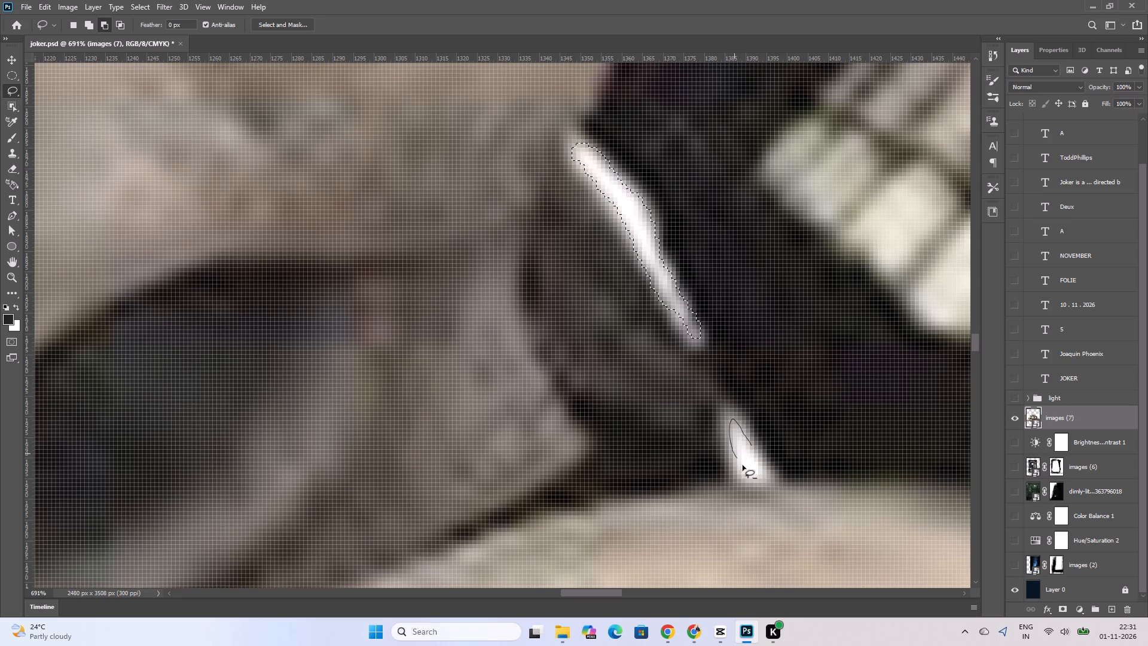
Subtract the tiny white gap between the two topmost skulls, just above the skull behind them, from the selection.
scroll(820, 418, "down", 8, "alt")
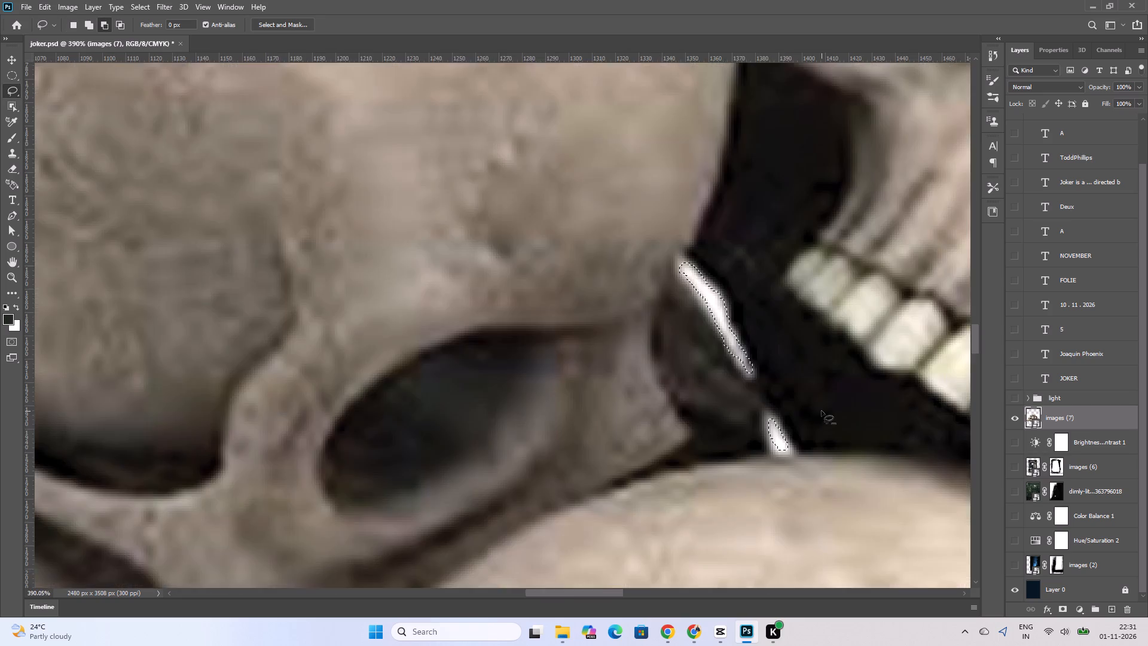
scroll(822, 411, "down", 19, "alt")
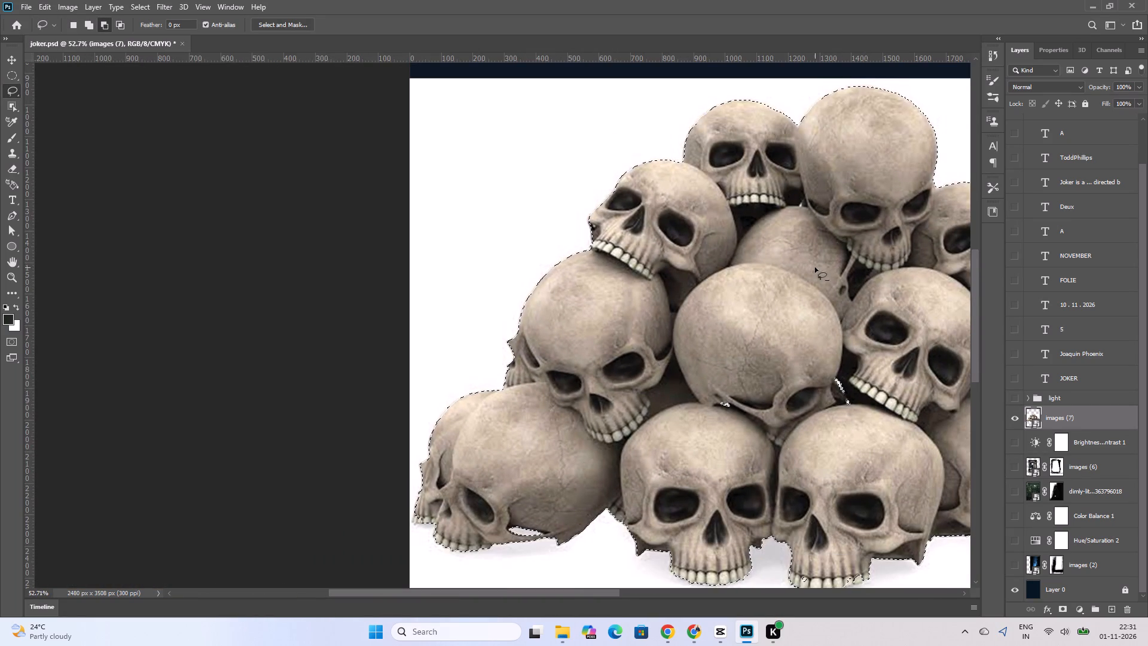
scroll(793, 191, "up", 20, "alt")
scroll(793, 191, "up", 1, "alt")
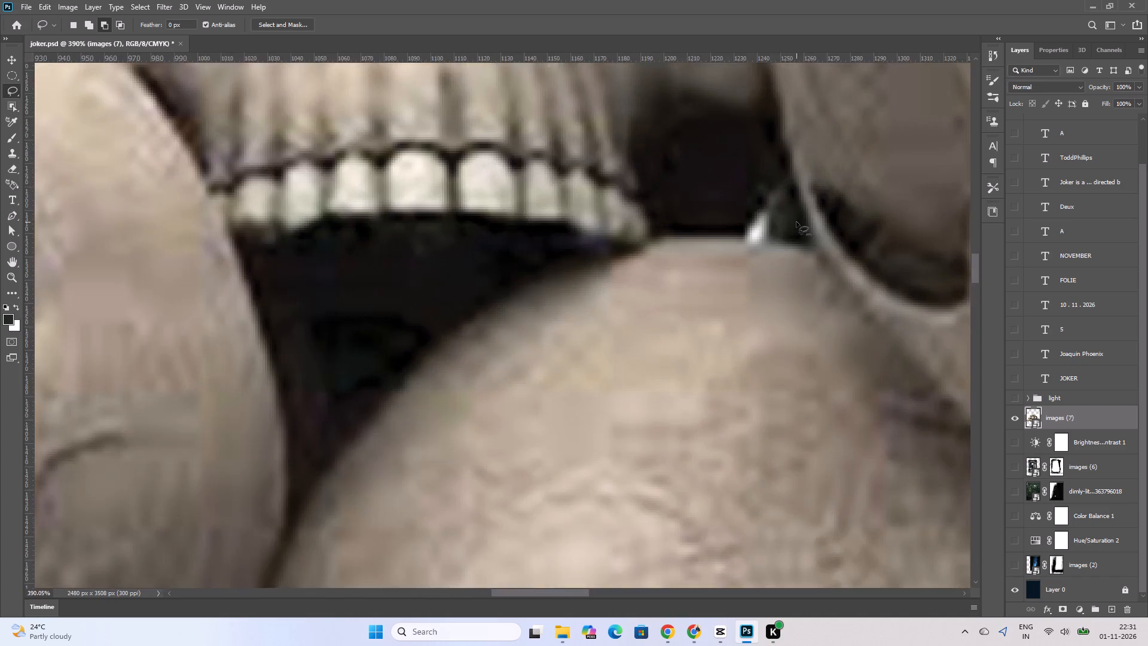
scroll(796, 222, "up", 9, "alt")
left_click(722, 221, "alt")
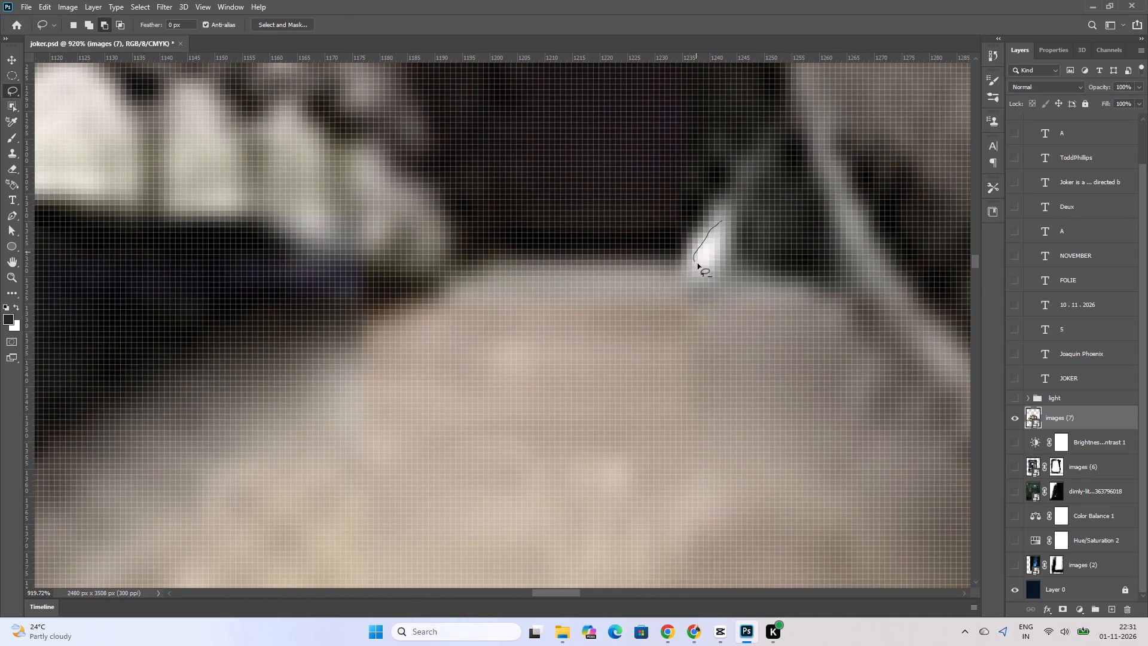
Subtract the small white gap between the skull right of the centre and the large round skull beside it from the selection.
scroll(811, 254, "down", 14, "alt")
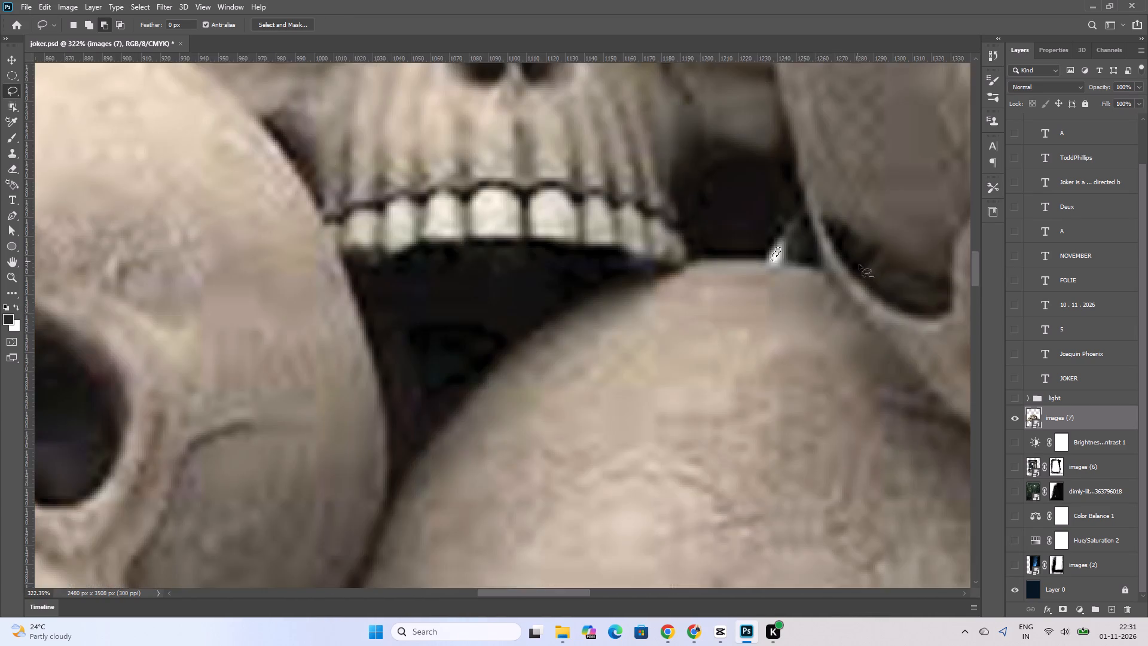
scroll(859, 264, "down", 9, "alt")
scroll(906, 278, "down", 7, "alt")
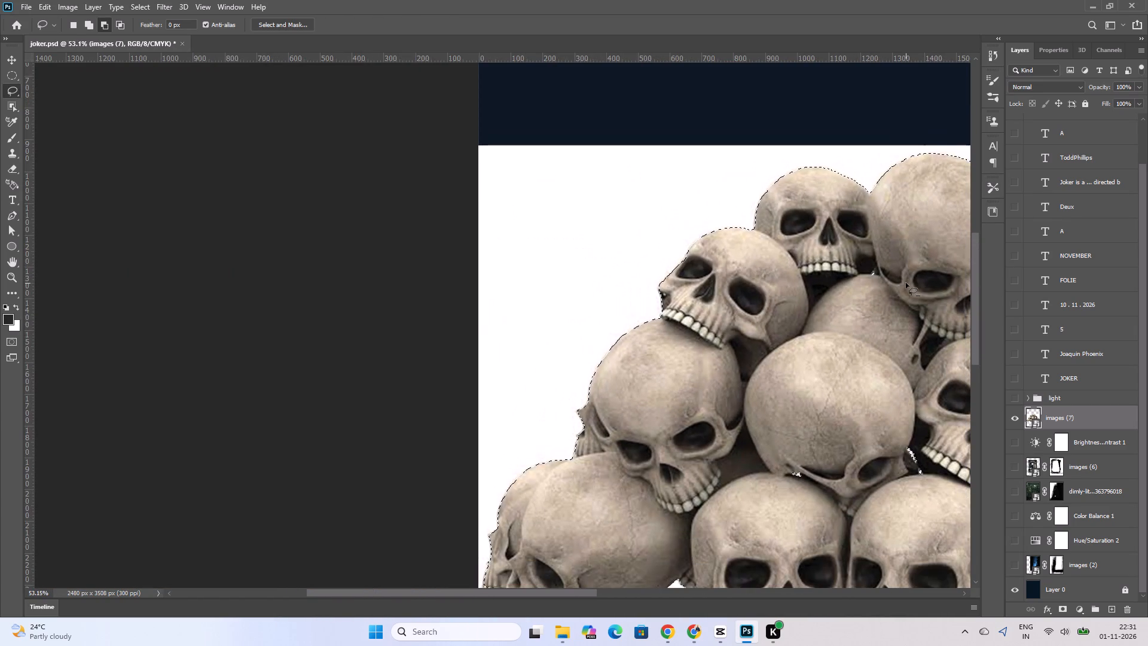
scroll(906, 283, "down", 20, "ctrl")
scroll(906, 283, "down", 3, "ctrl")
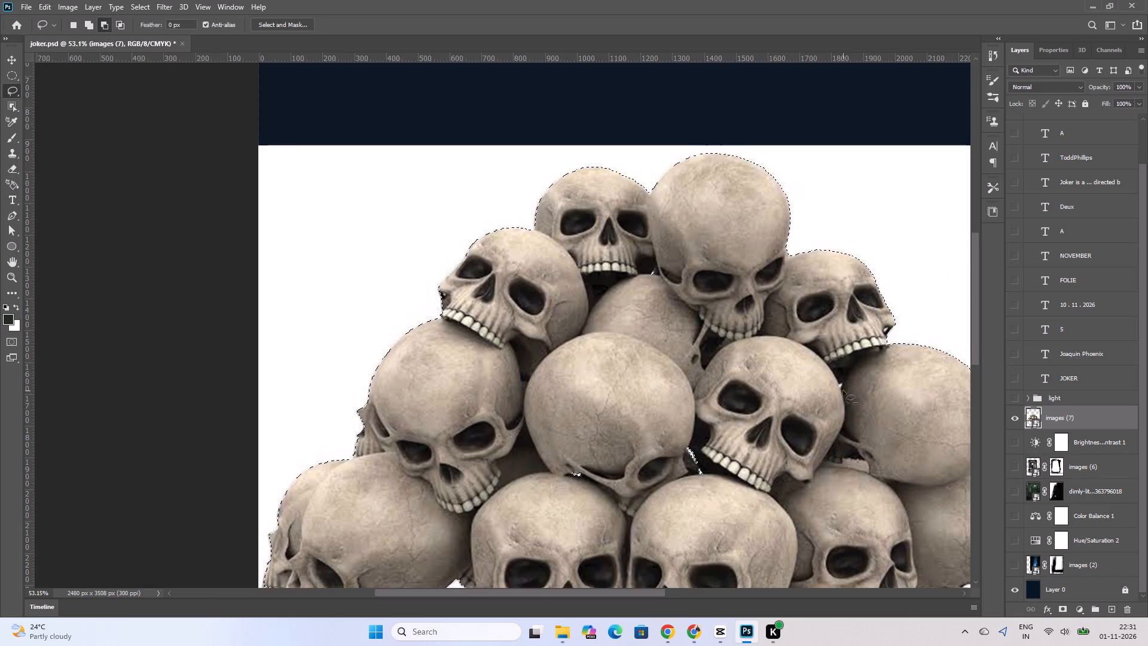
scroll(841, 390, "up", 20, "alt")
scroll(841, 390, "up", 11, "alt")
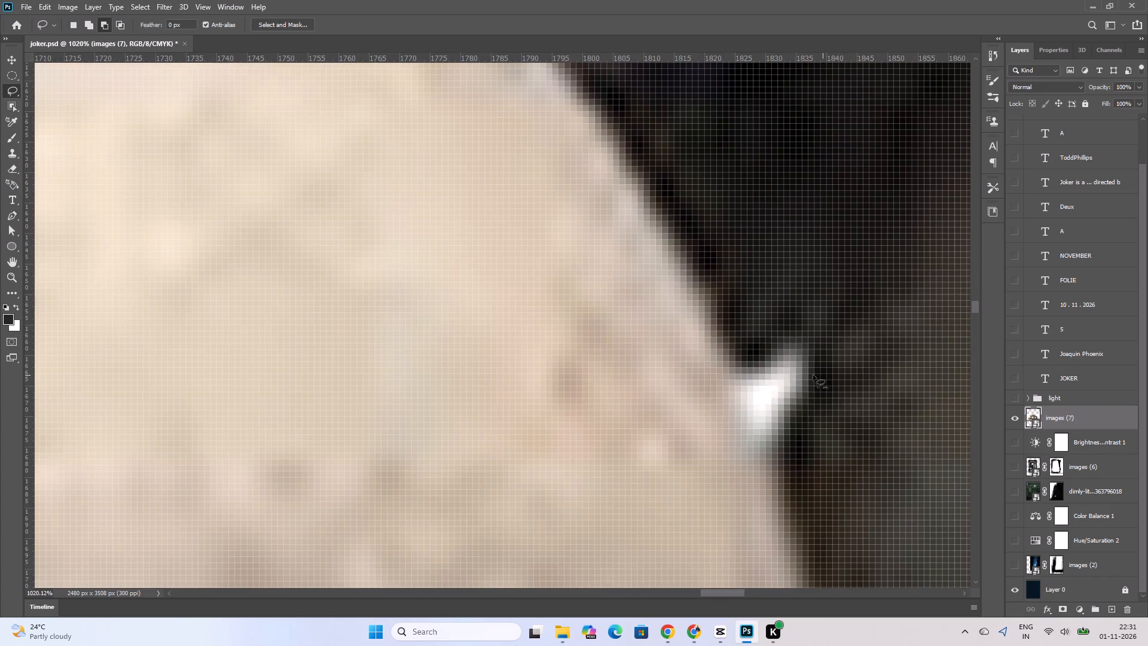
left_click(750, 382, "alt")
Subtract the white gap under the cheekbone of the rightmost bottom skull from the selection.
scroll(826, 381, "down", 20, "alt")
scroll(826, 381, "down", 13, "alt")
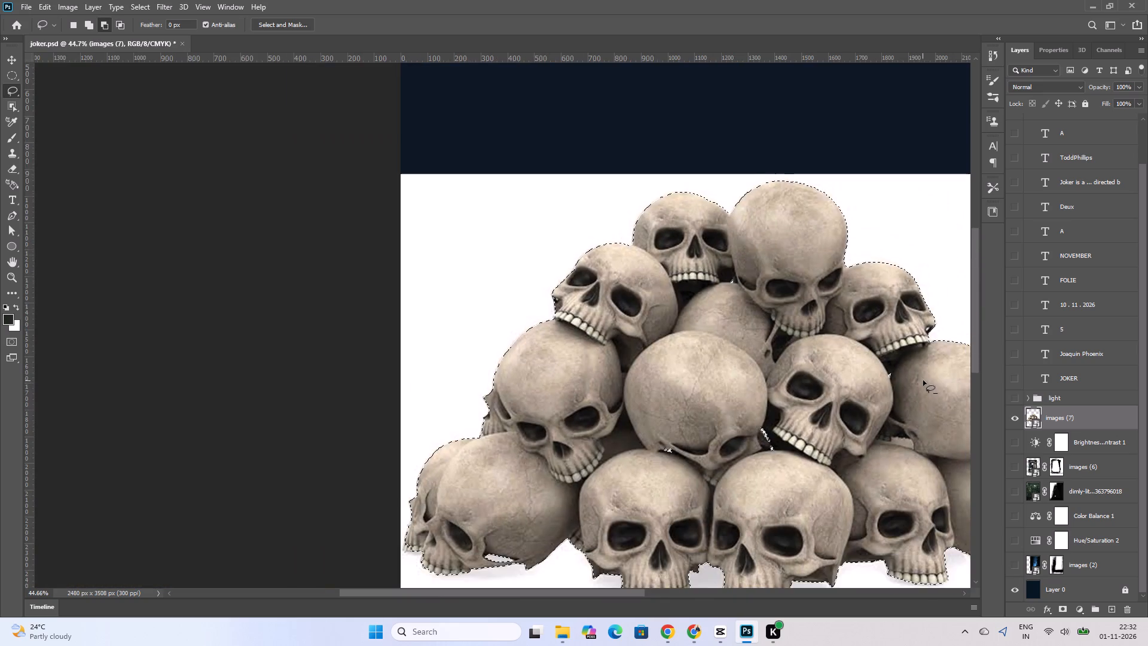
scroll(924, 462, "down", 4, "alt")
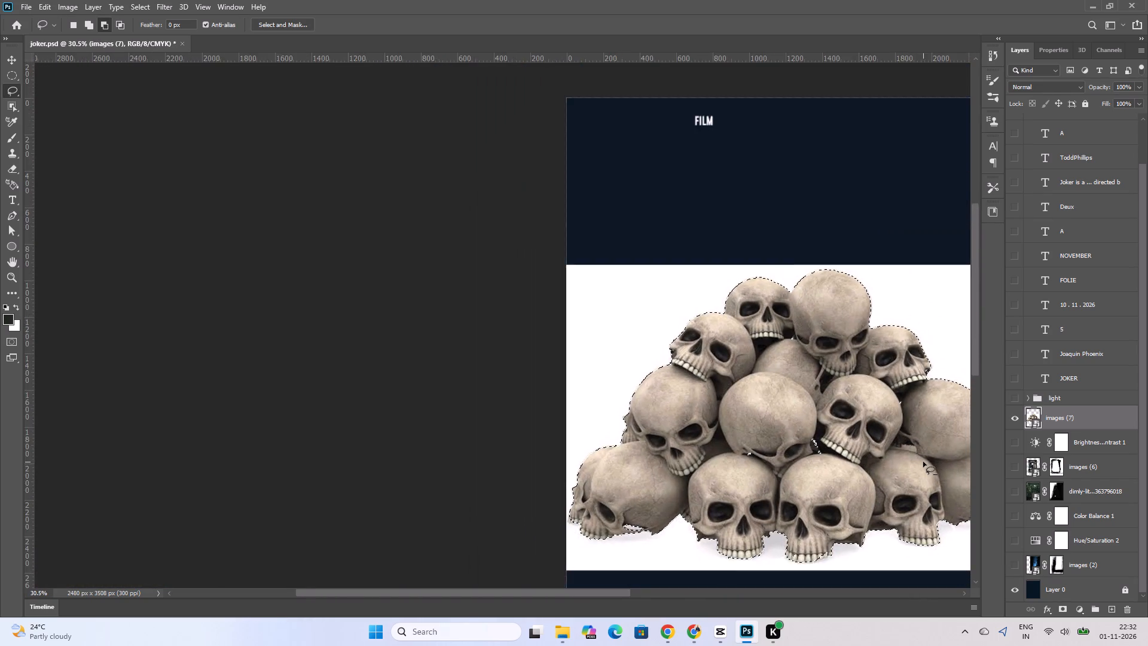
scroll(923, 462, "up", 1, "alt")
scroll(923, 462, "down", 14, "ctrl")
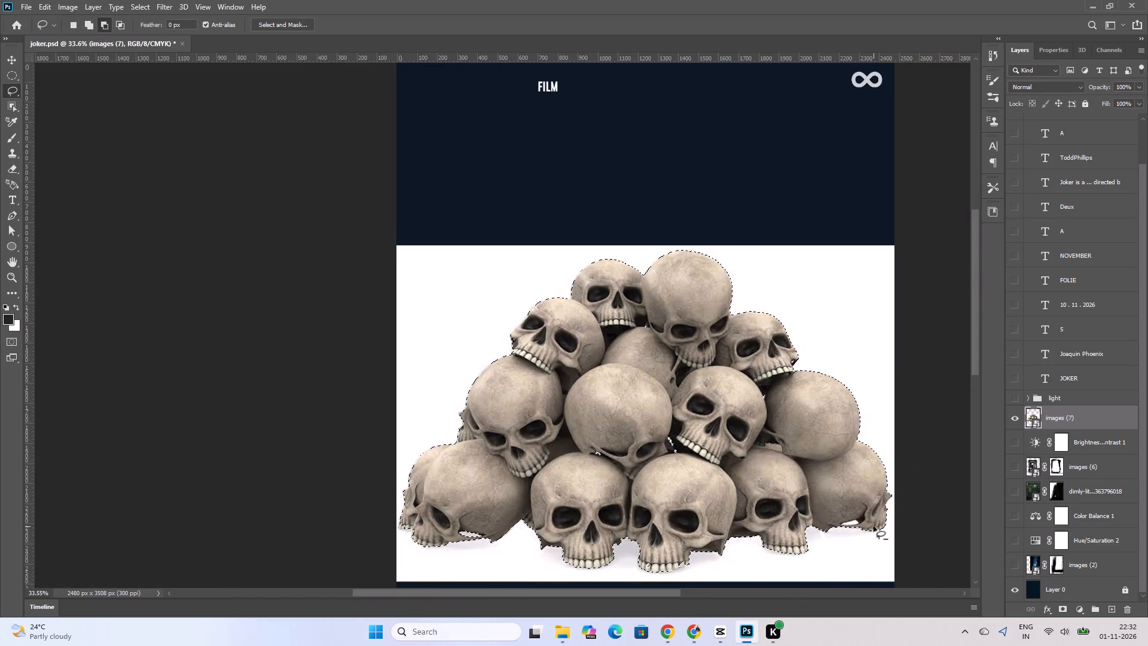
scroll(874, 526, "up", 19, "alt")
scroll(909, 518, "up", 5, "alt")
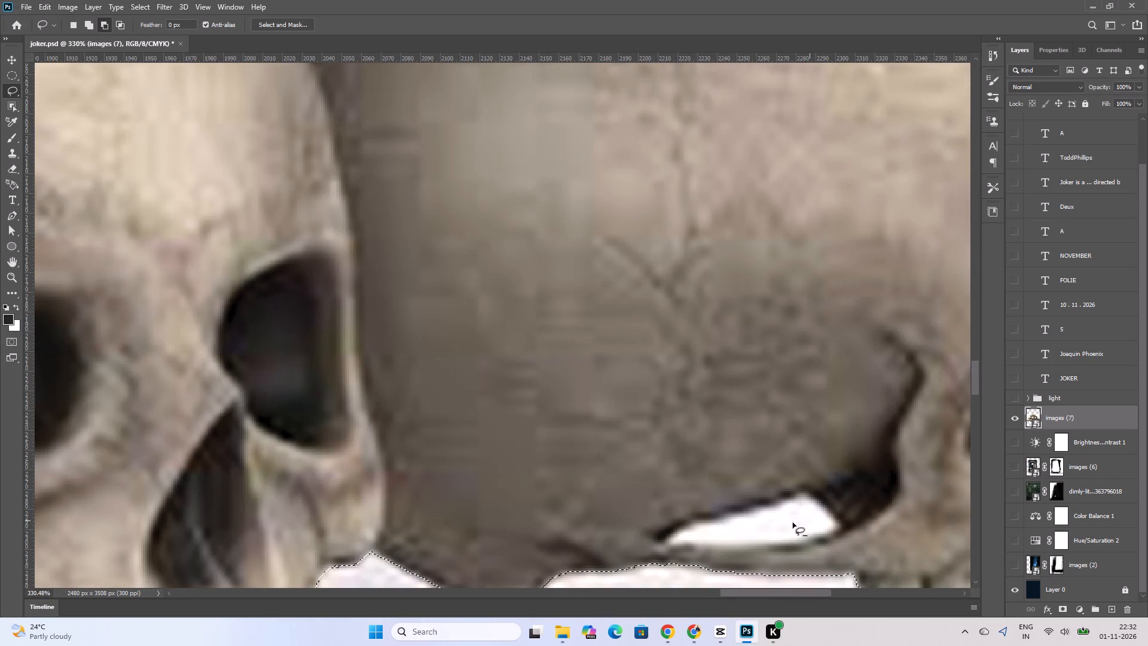
scroll(808, 519, "up", 4, "alt")
scroll(679, 575, "up", 4, "alt")
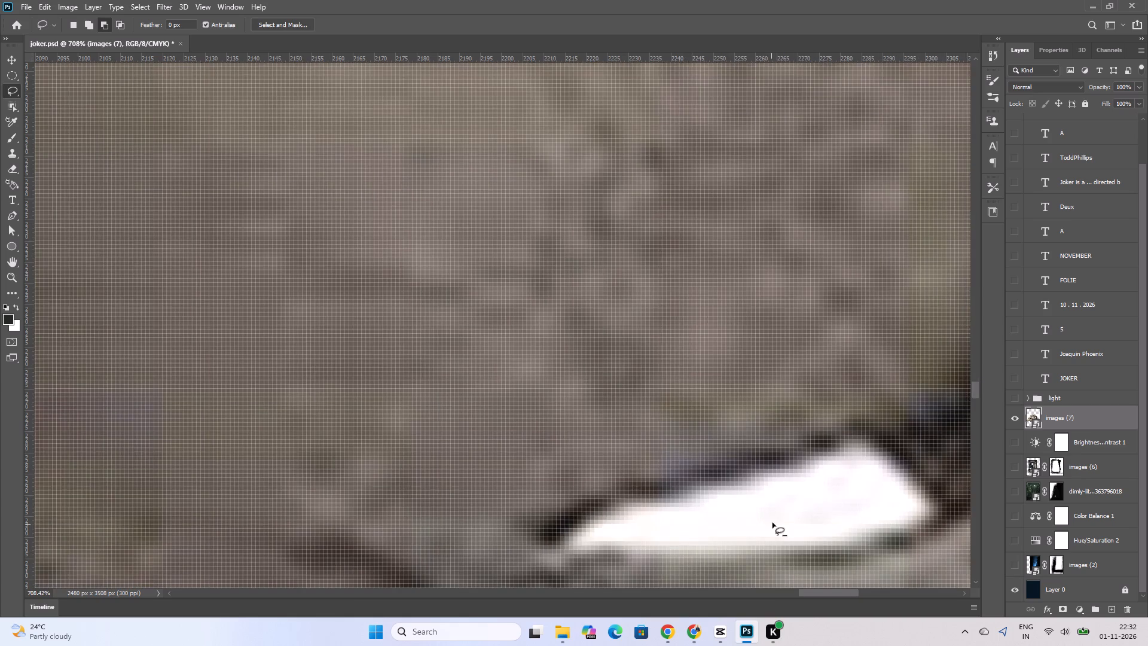
scroll(774, 520, "down", 4, "alt")
scroll(775, 520, "up", 1, "alt")
scroll(774, 519, "down", 5)
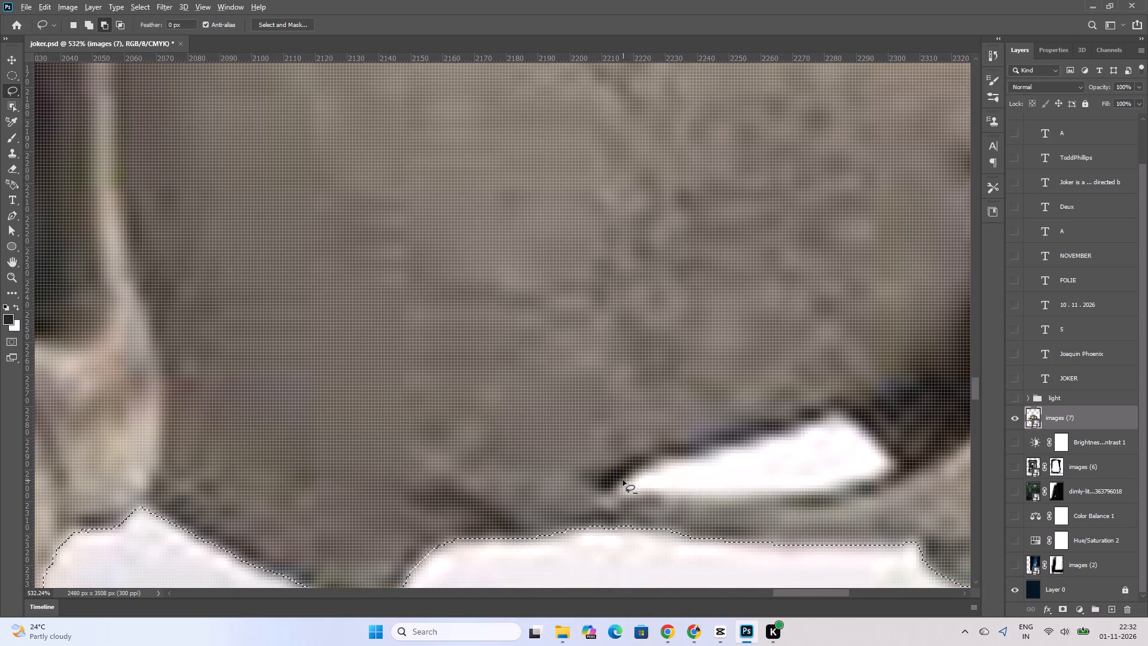
left_click_drag(621, 487, 780, 437, "alt")
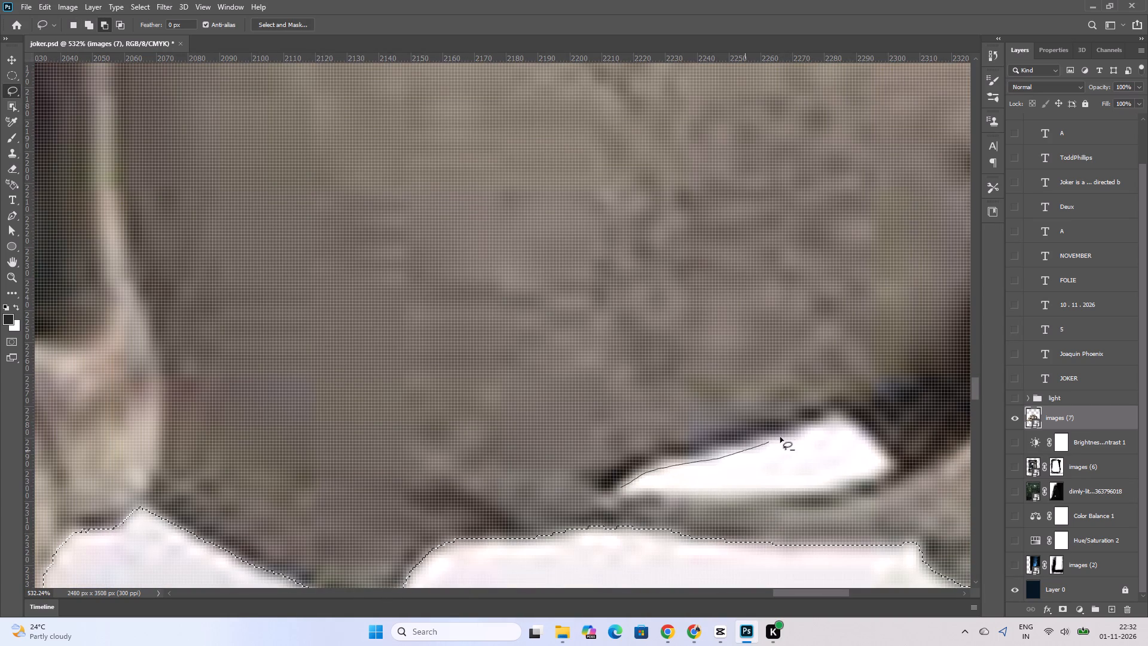
left_click_drag(780, 437, 881, 470, "alt")
left_click_drag(881, 470, 669, 489, "alt")
left_click_drag(669, 489, 626, 486, "alt")
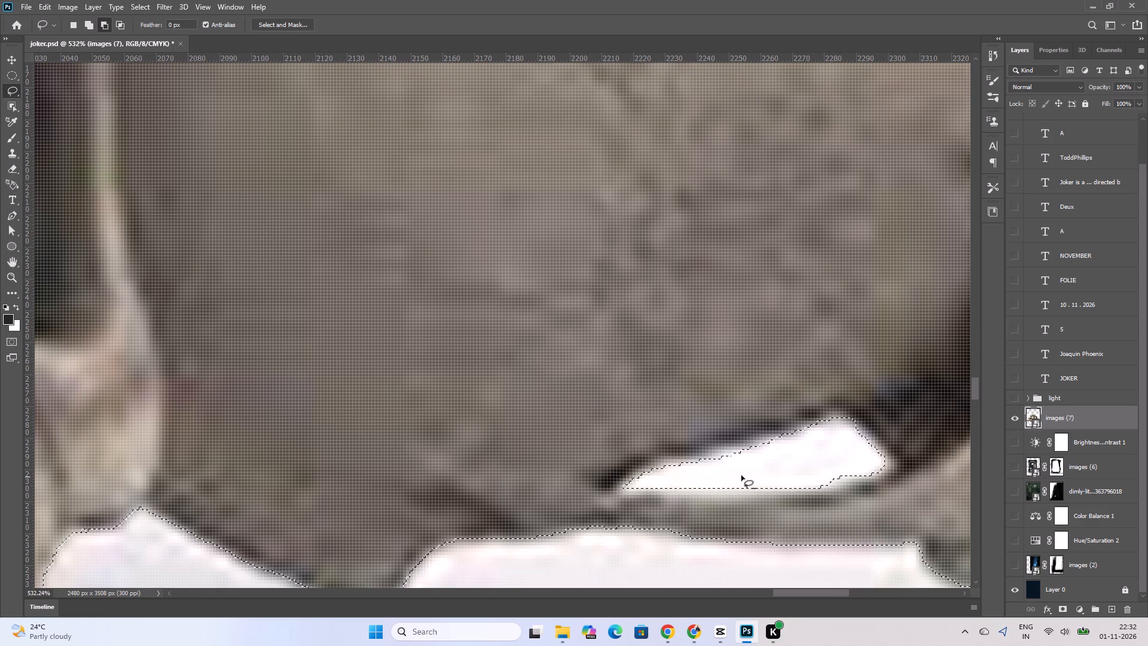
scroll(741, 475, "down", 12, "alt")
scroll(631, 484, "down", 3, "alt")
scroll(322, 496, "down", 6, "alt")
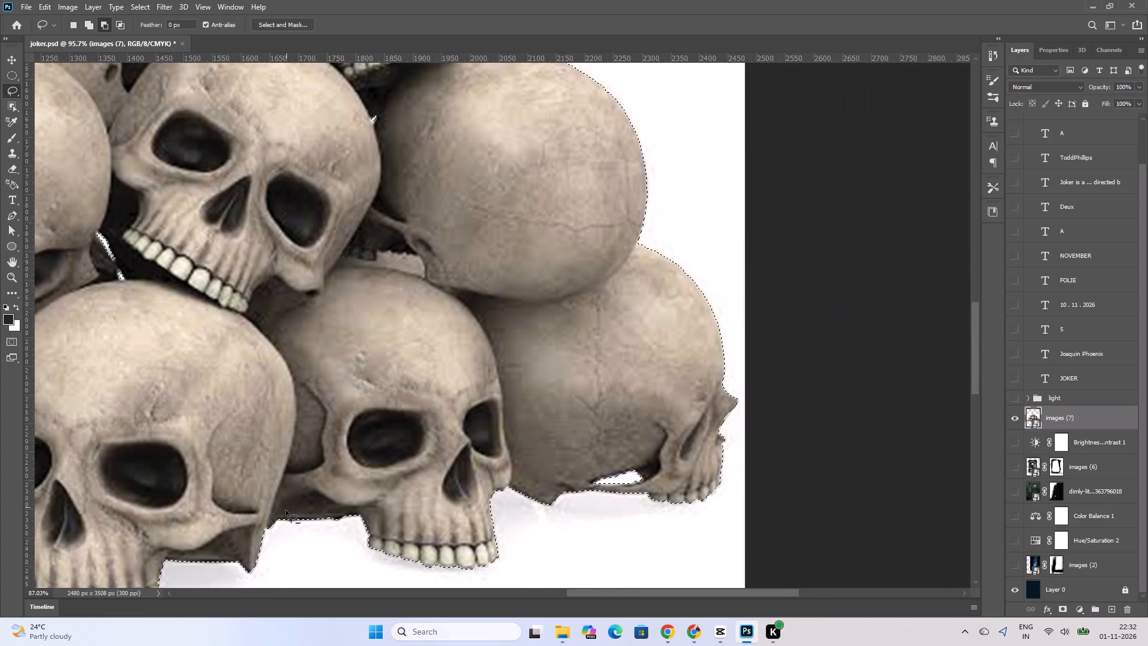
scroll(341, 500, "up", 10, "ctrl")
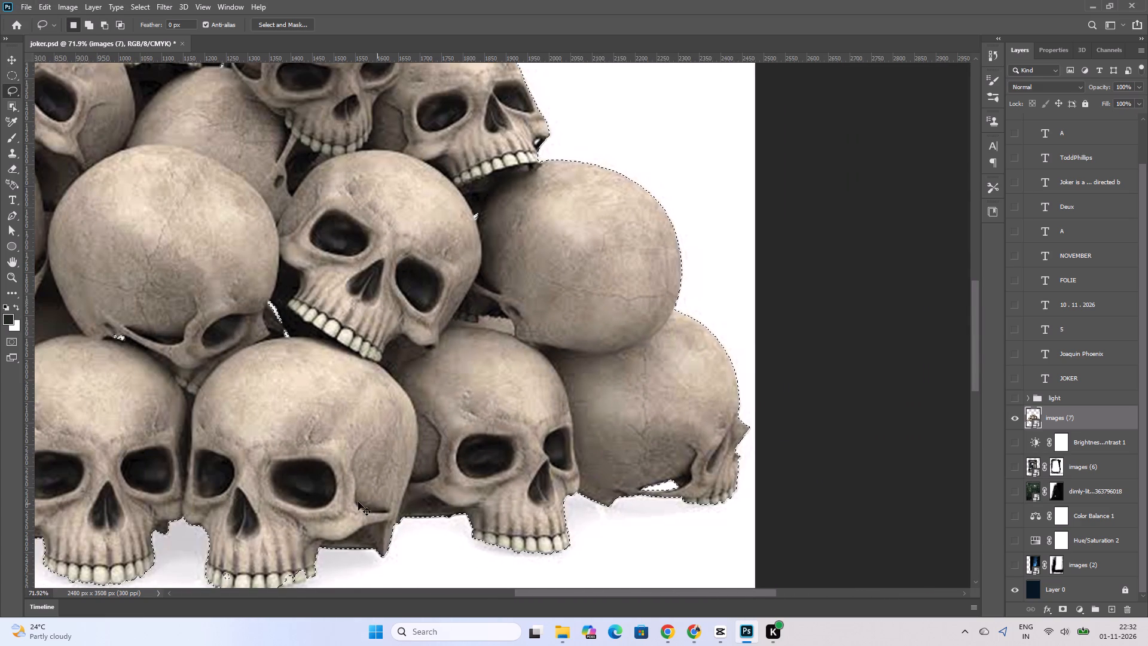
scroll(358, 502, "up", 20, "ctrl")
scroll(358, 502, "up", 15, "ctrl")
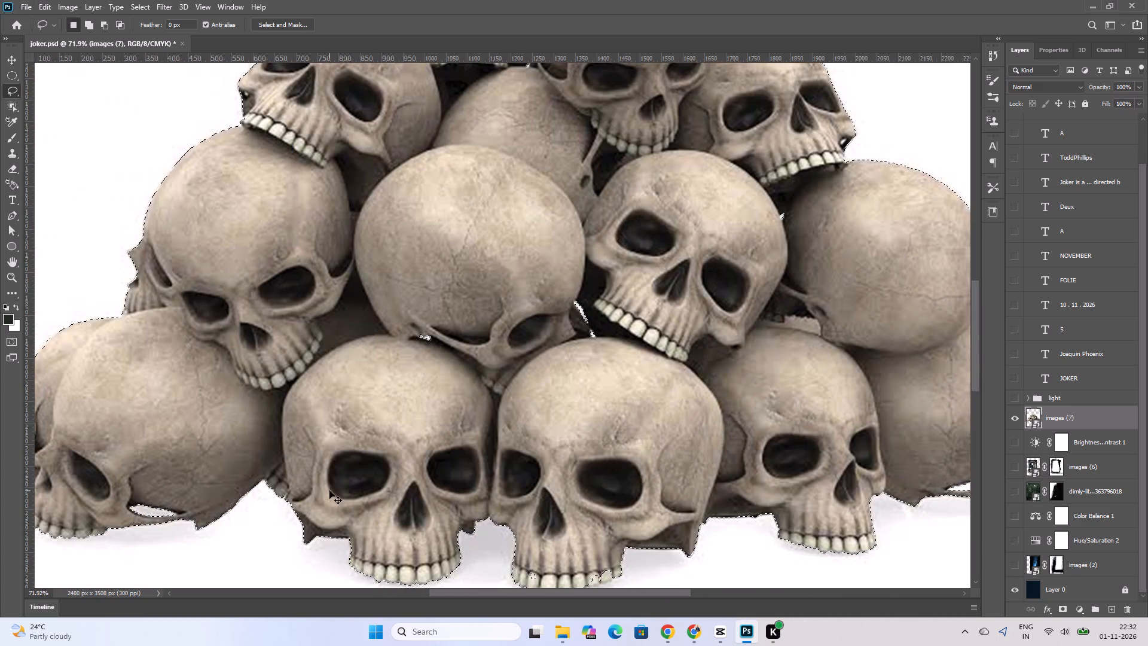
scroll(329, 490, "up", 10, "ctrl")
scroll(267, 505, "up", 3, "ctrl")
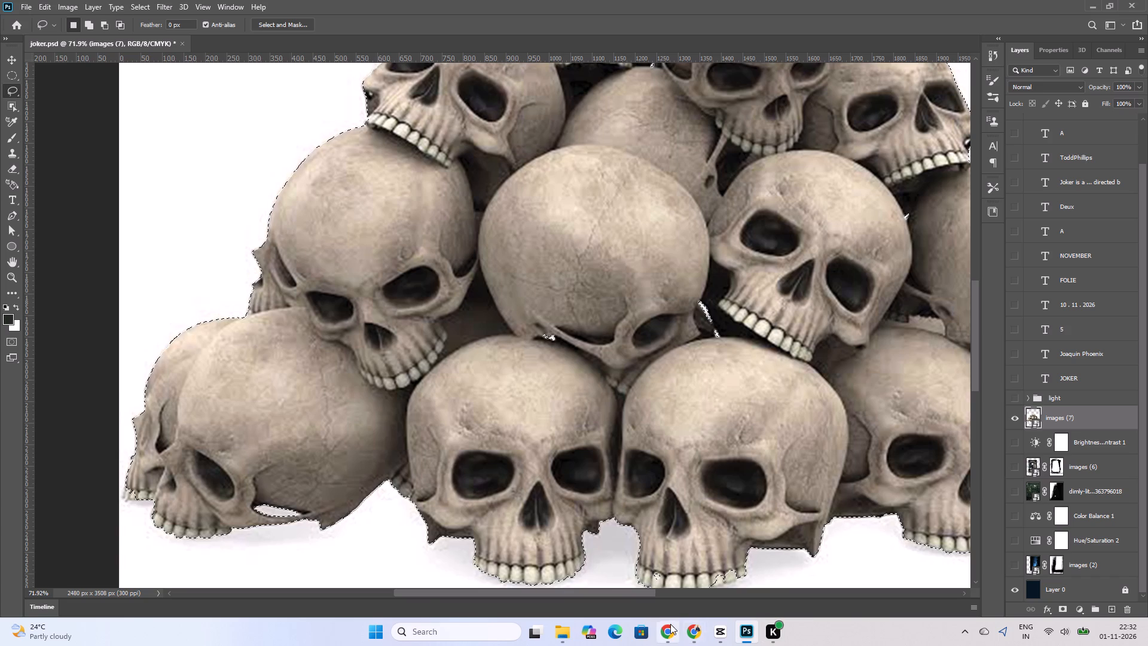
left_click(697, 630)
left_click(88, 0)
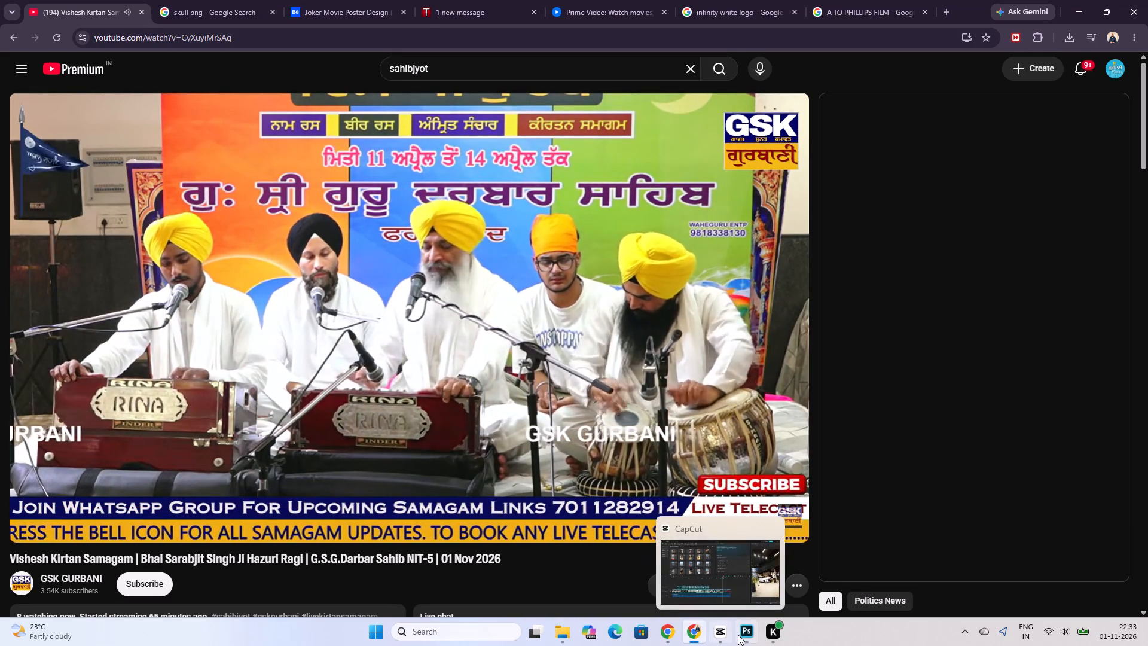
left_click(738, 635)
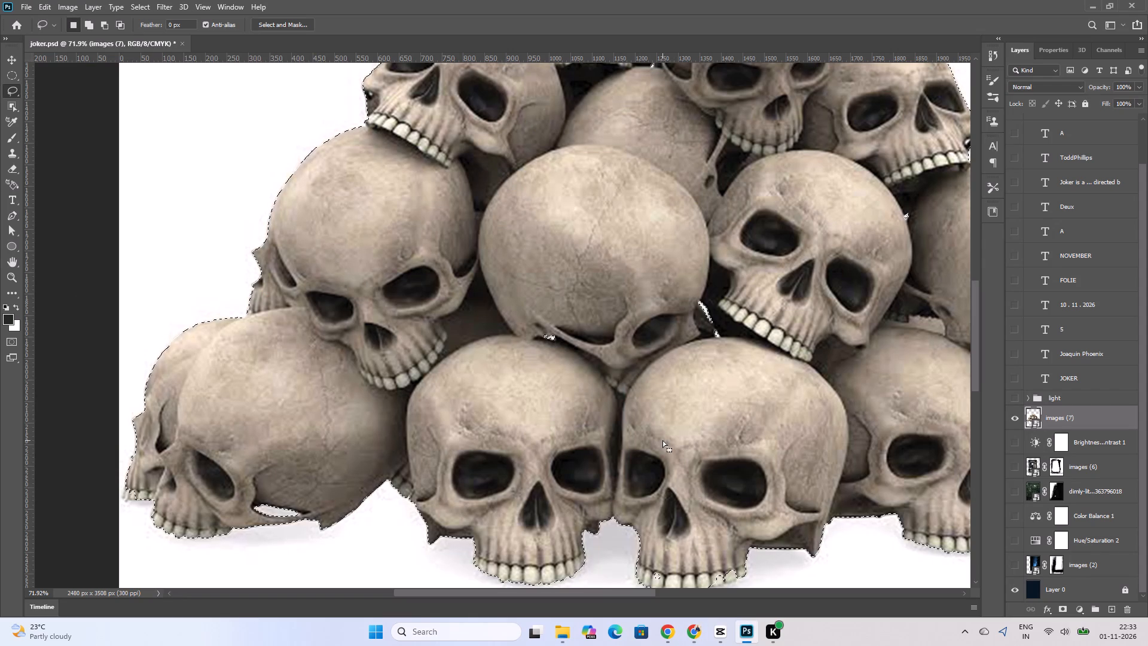
Add the missing outer teeth of the leftmost bottom skull to the selection.
scroll(118, 509, "up", 4, "ctrl")
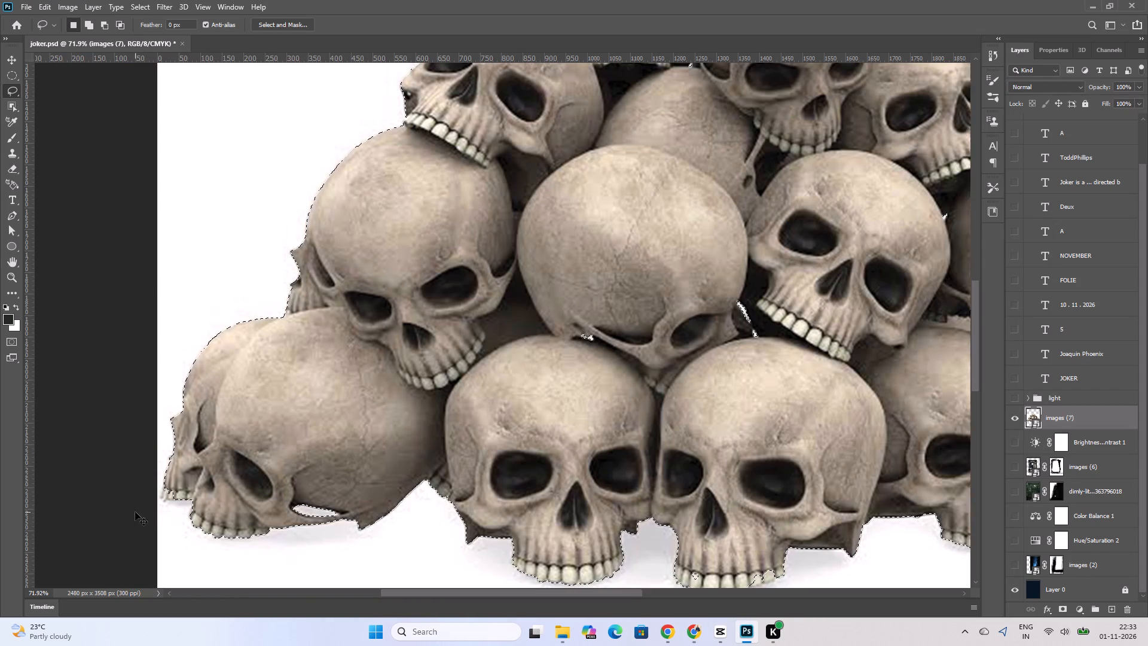
scroll(135, 512, "up", 7, "ctrl")
scroll(222, 516, "up", 15, "alt")
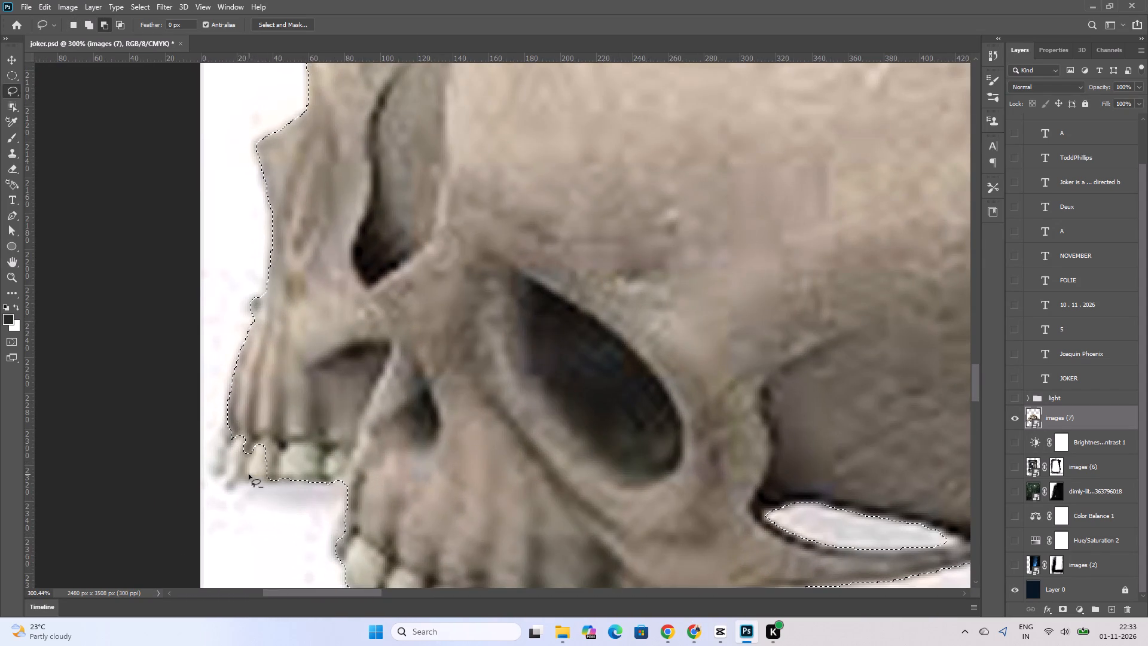
left_click(227, 426, "shift")
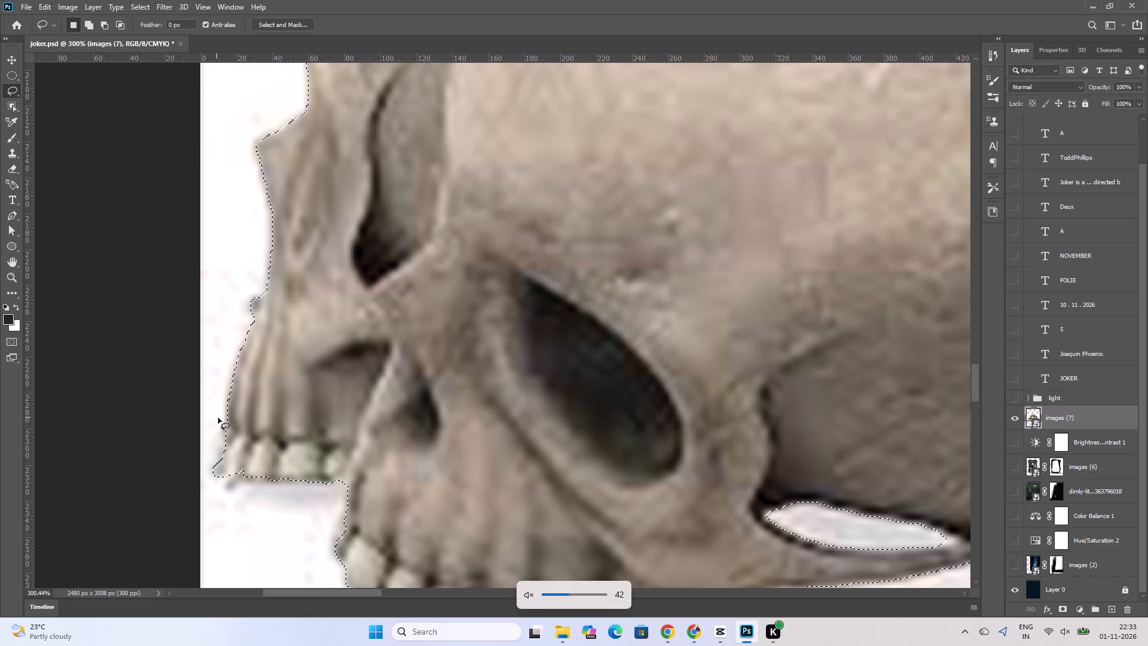
Trim the selection edge just above the outermost tooth of the leftmost bottom skull.
key("space")
key("space")
key("space")
key("space")
key("space")
key("space")
scroll(238, 438, "up", 1)
scroll(239, 439, "up", 5, "ctrl")
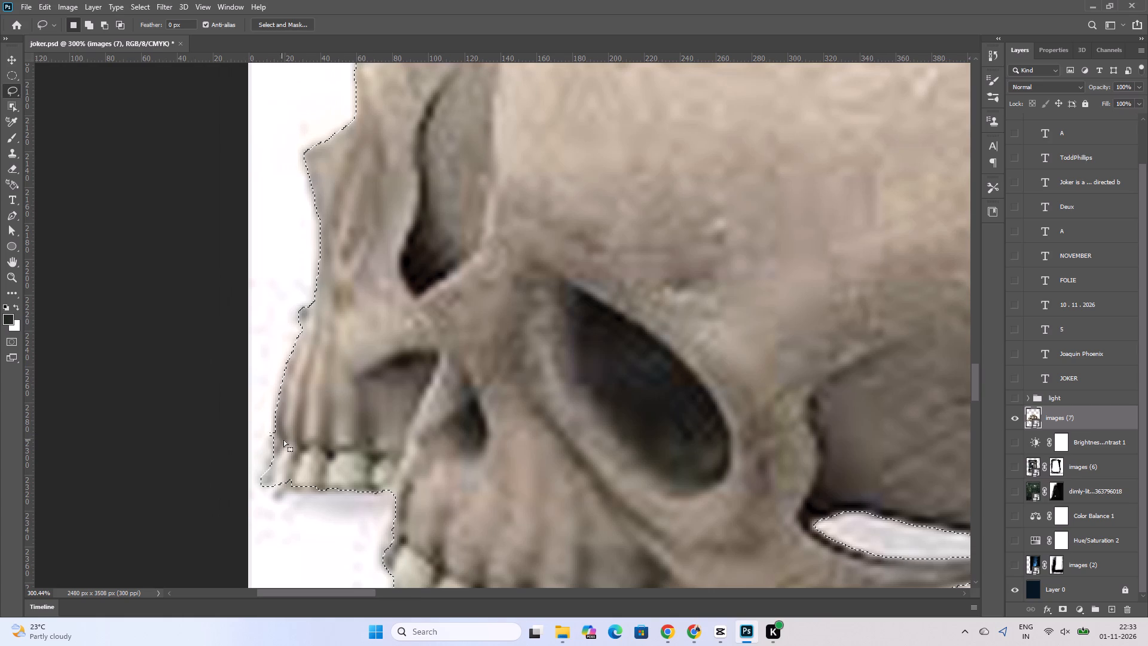
left_click_drag(268, 429, 273, 439, "alt")
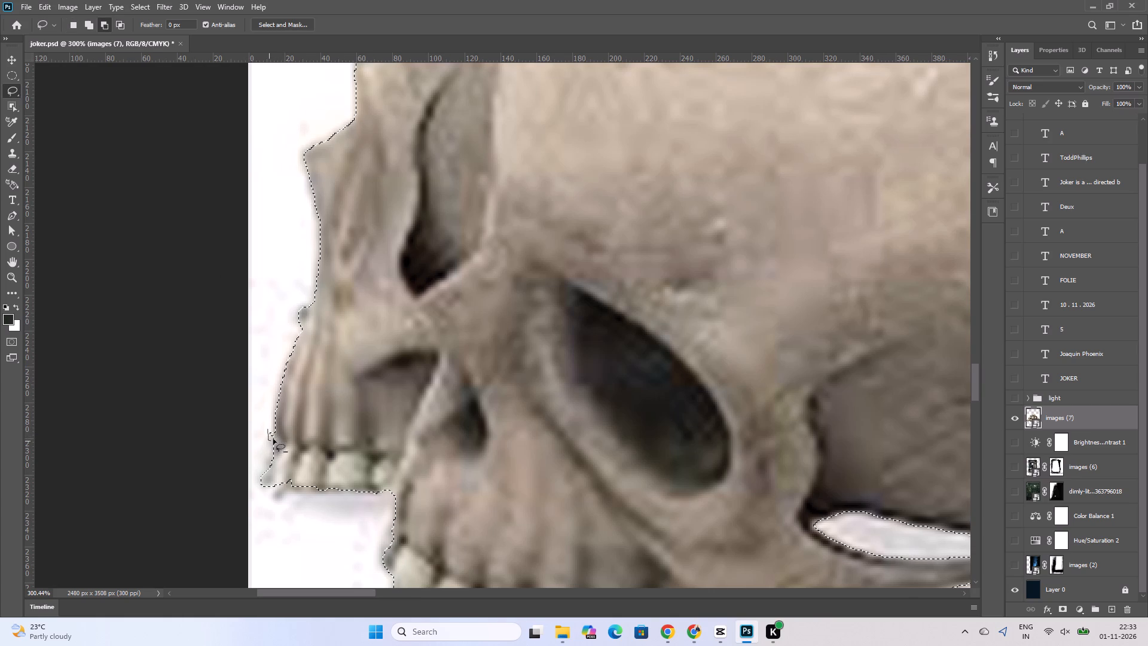
left_click_drag(273, 439, 262, 431, "alt")
left_click(266, 438, "alt")
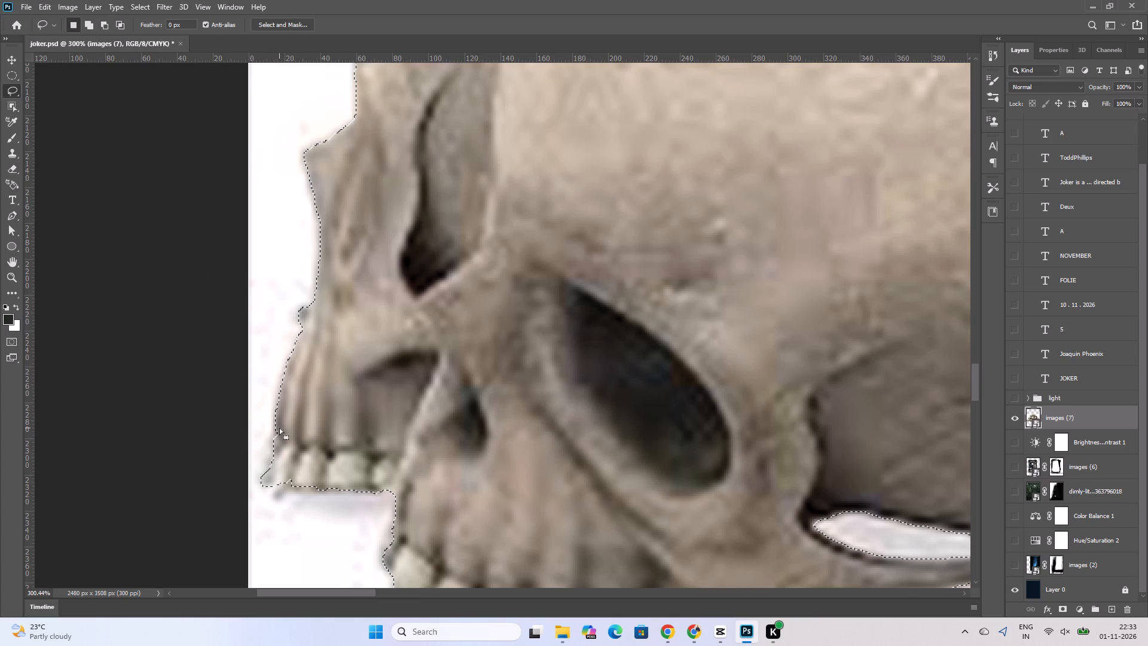
left_click(280, 429, "shift")
left_click(278, 428, "shift")
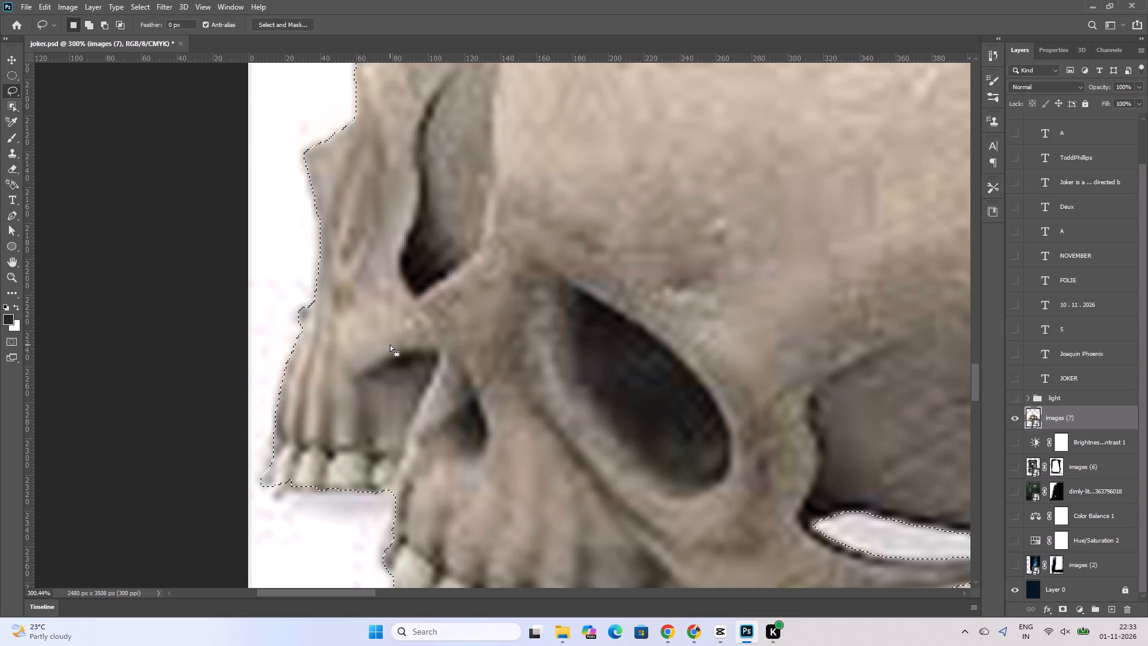
Copy the selected skulls onto a new layer and hide the original images (7) layer.
scroll(422, 357, "down", 4, "alt")
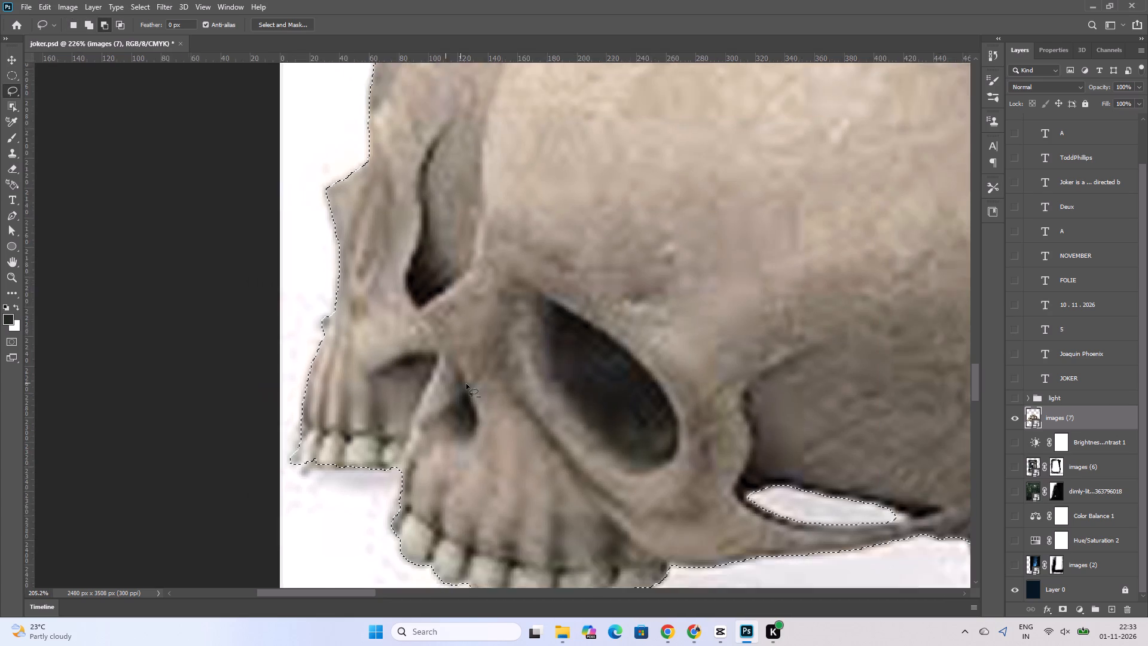
scroll(466, 384, "down", 6, "alt")
scroll(747, 380, "down", 2, "alt")
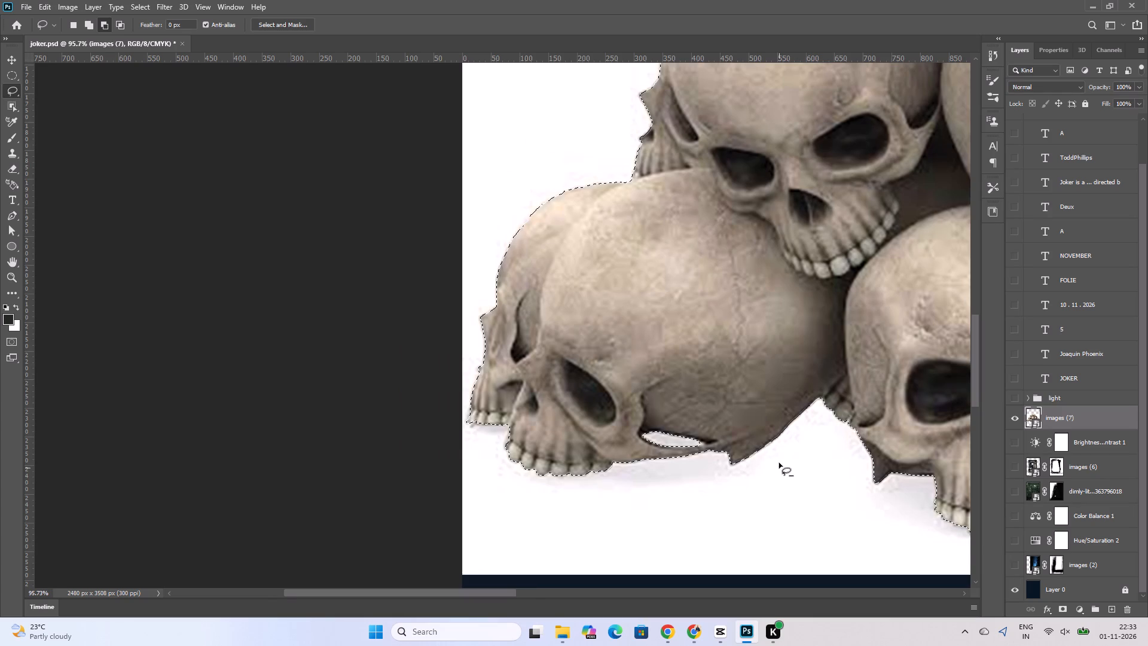
scroll(805, 413, "down", 3, "alt")
scroll(877, 299, "down", 6, "alt")
scroll(921, 306, "down", 5, "ctrl")
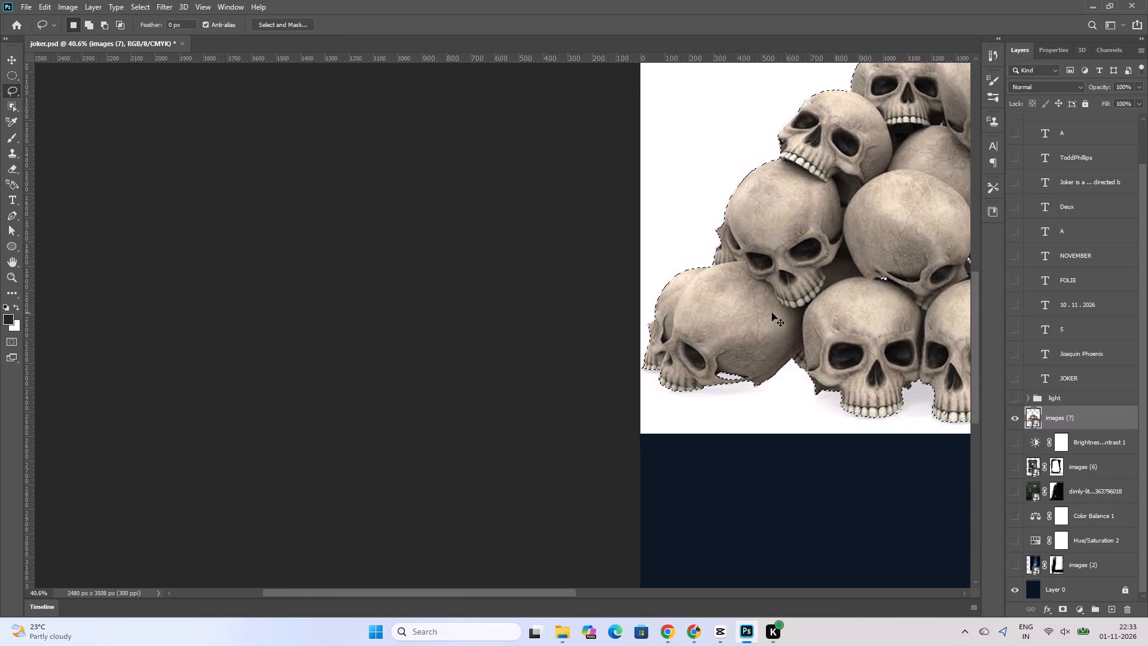
scroll(772, 313, "down", 16, "ctrl")
scroll(804, 270, "down", 18, "ctrl")
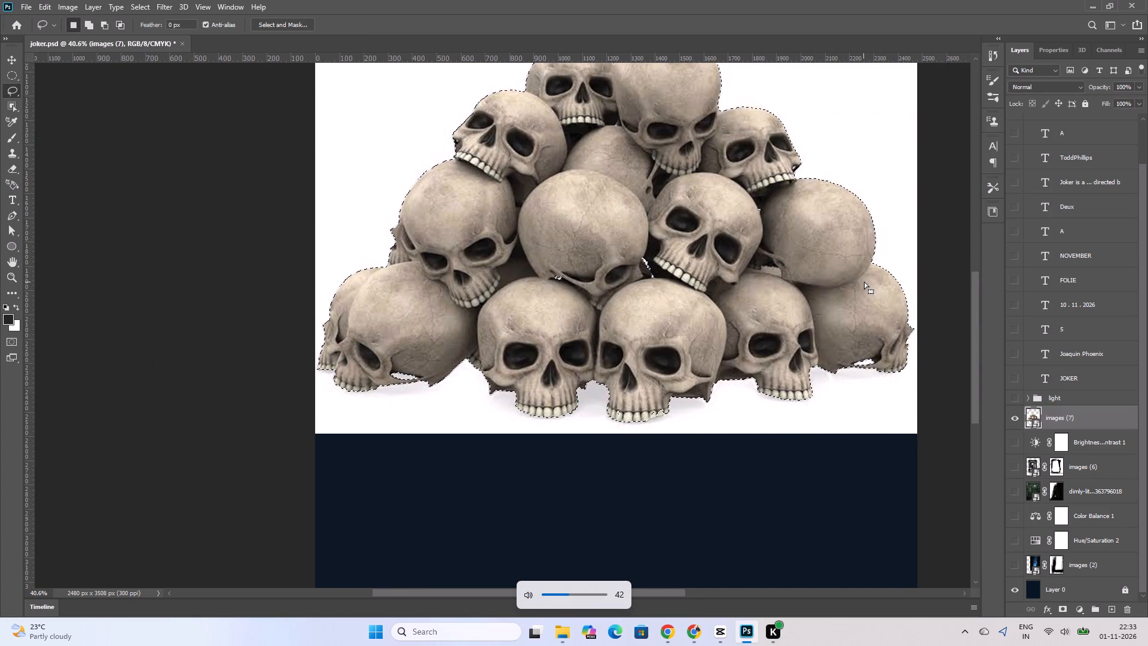
scroll(865, 282, "down", 3)
scroll(793, 317, "down", 4, "ctrl")
scroll(799, 320, "up", 6)
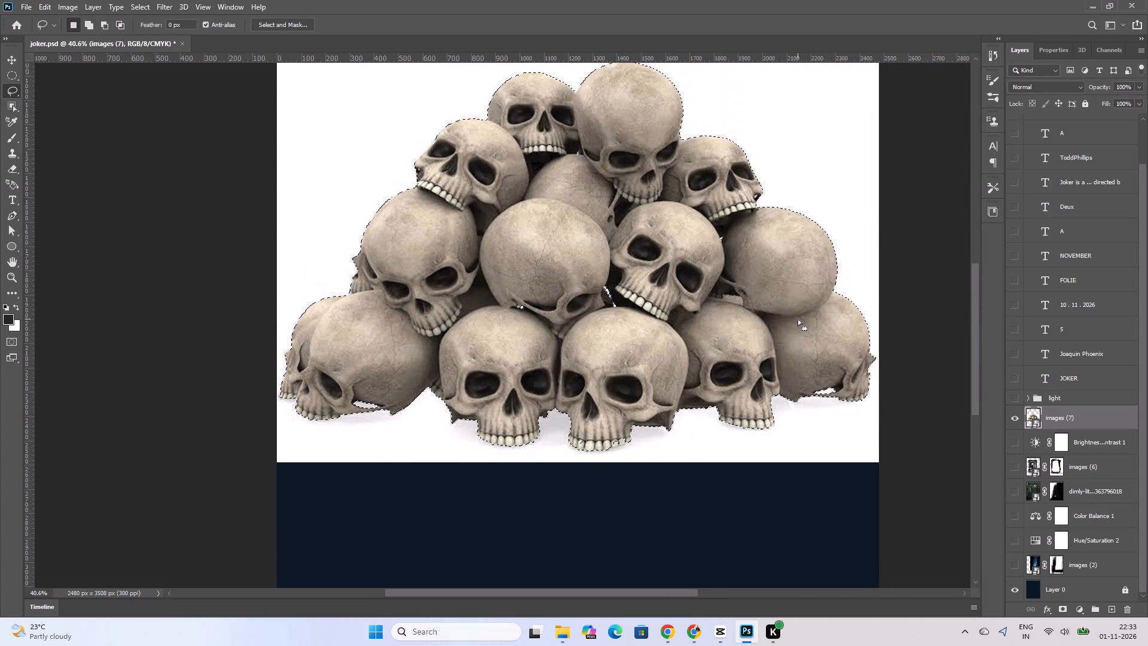
scroll(798, 319, "up", 11)
key("ctrl+j")
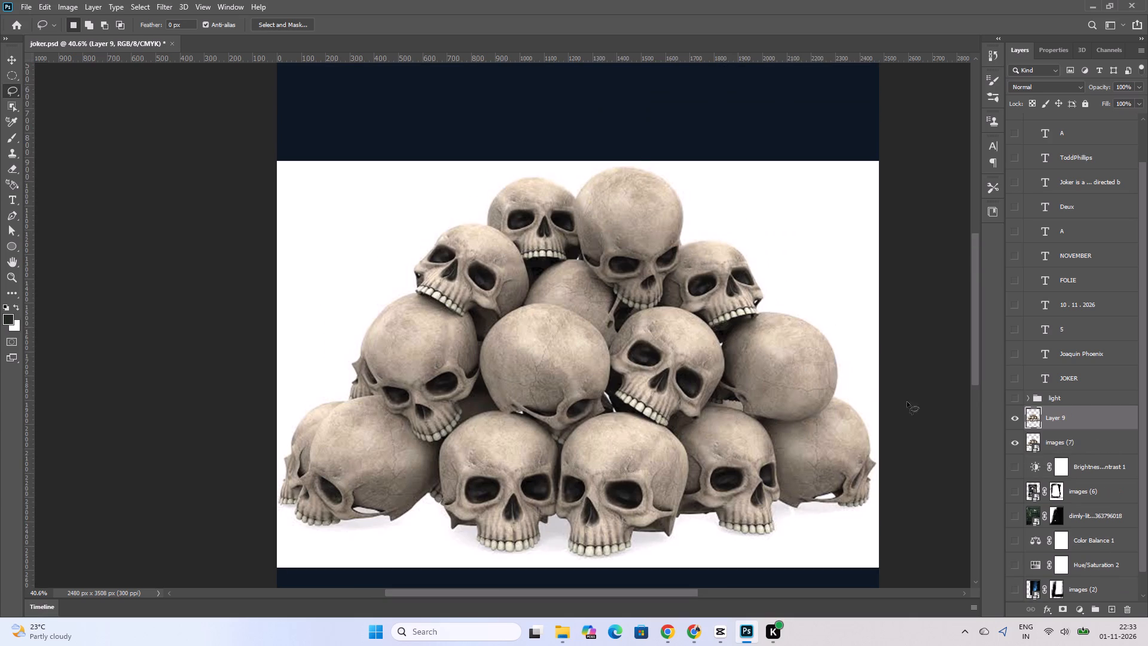
left_click(1017, 444)
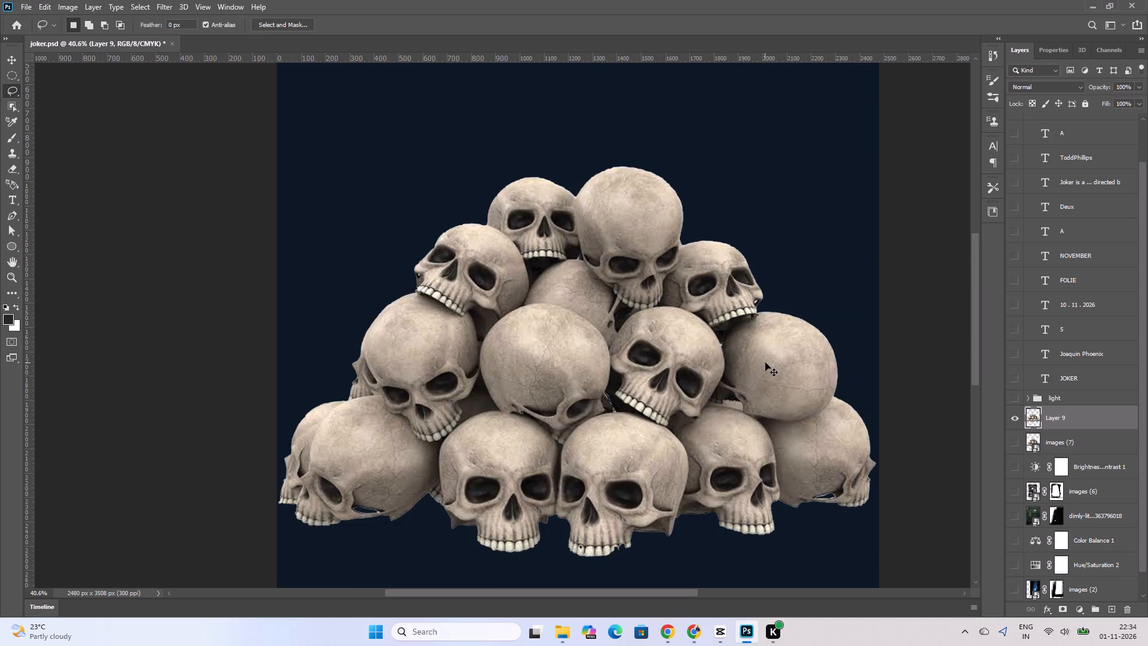
Make the light group above the skull cutout visible.
scroll(765, 362, "down", 8, "alt")
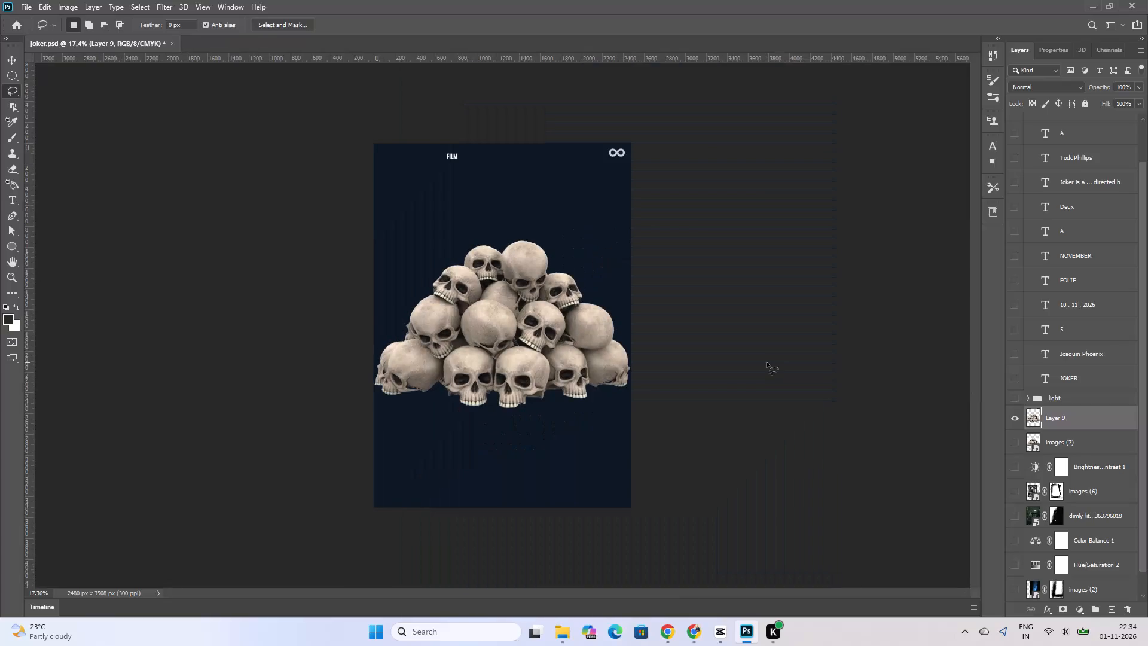
scroll(767, 362, "up", 1, "alt")
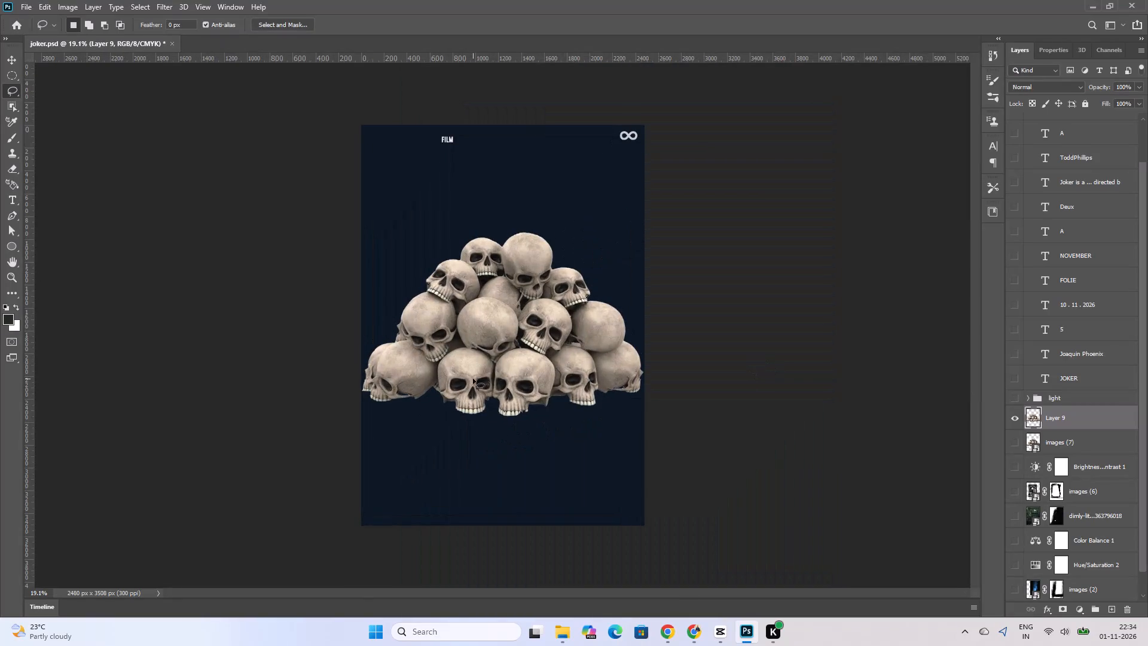
scroll(384, 395, "up", 3, "ctrl")
key("ctrl+t")
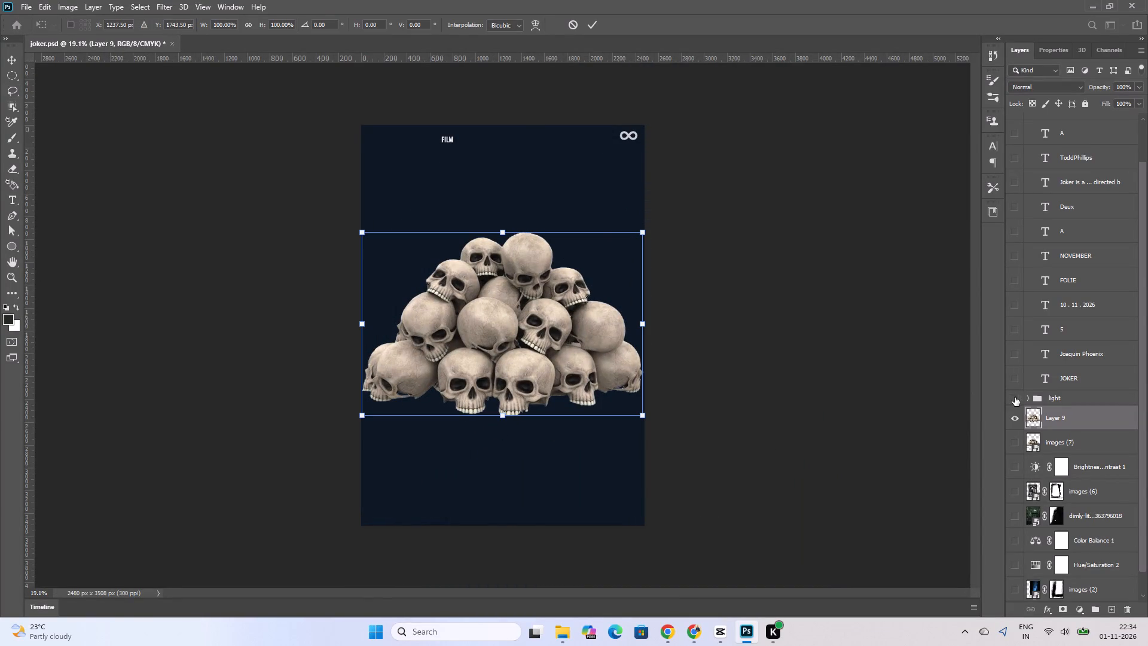
left_click(1015, 397)
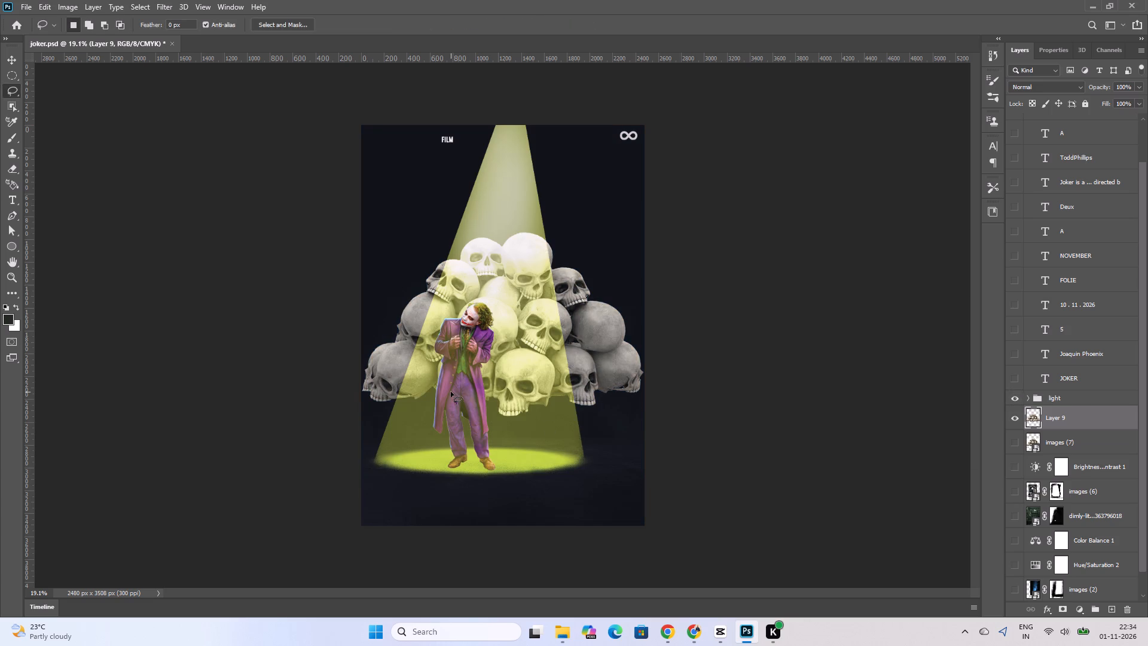
Examine what the images (2), dimly-lit wall, images (6), Color Balance 1, JOKER text and Logo layers each contribute to the poster.
left_click(1018, 589)
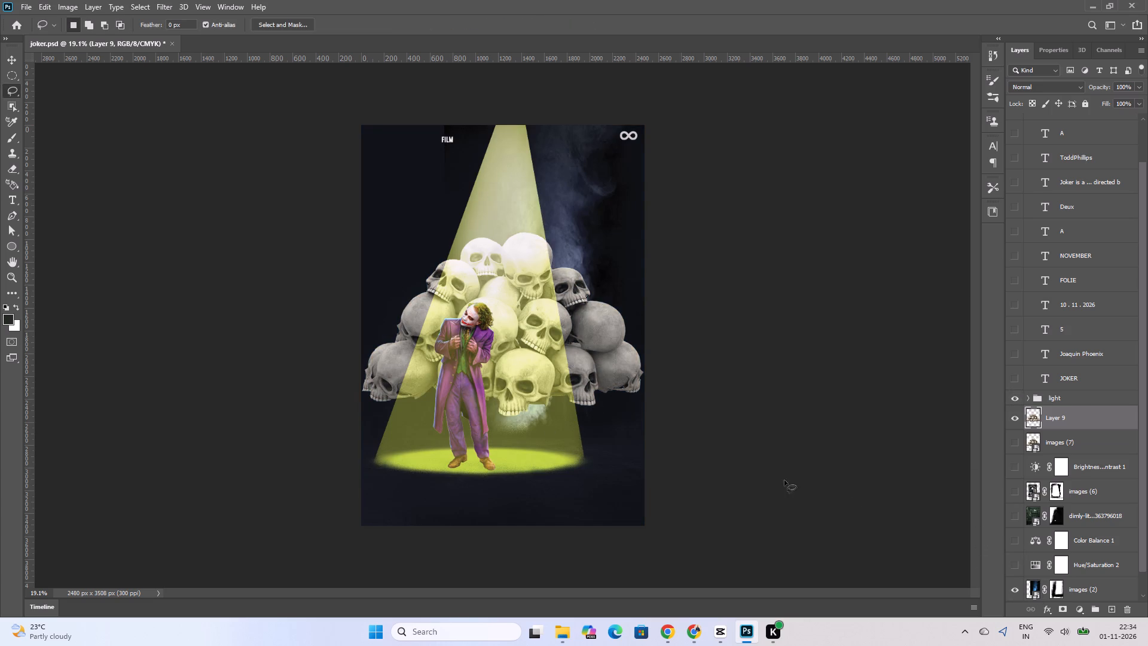
left_click(1018, 592)
scroll(1014, 576, "down", 3)
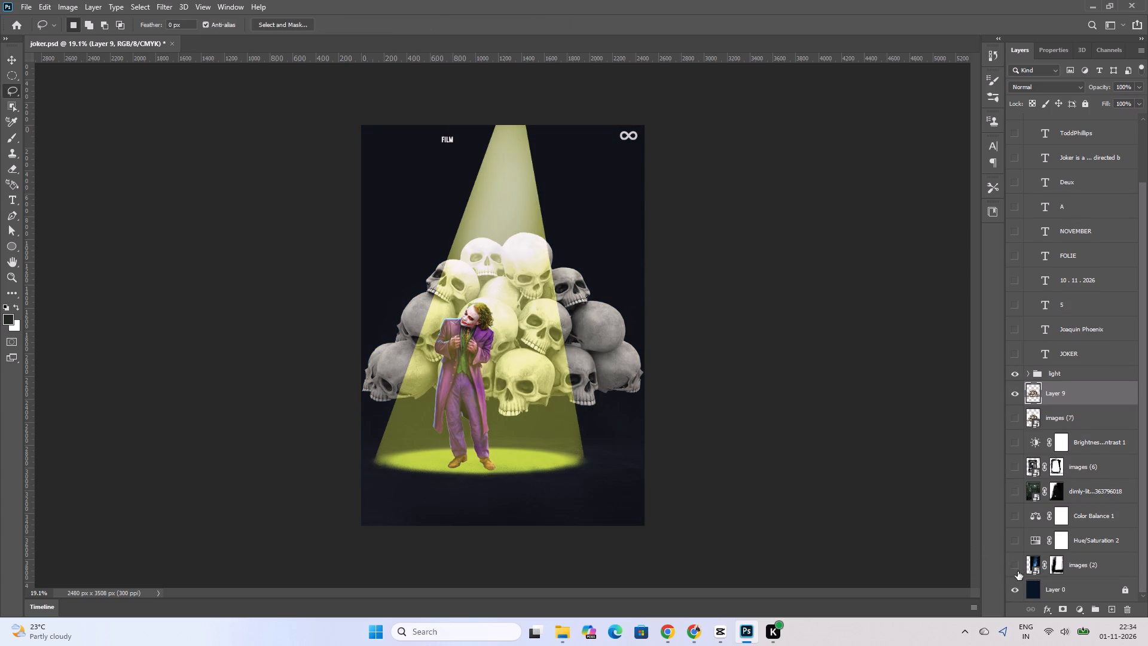
left_click(1013, 491)
left_click(1013, 491)
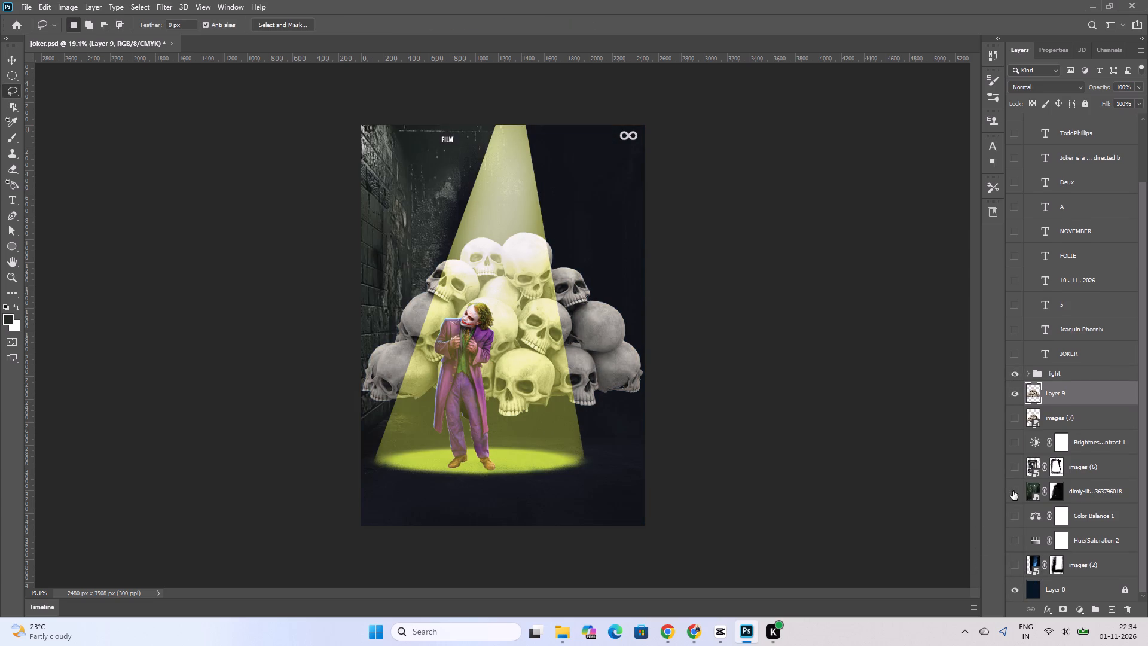
left_click(1013, 565)
left_click(1013, 566)
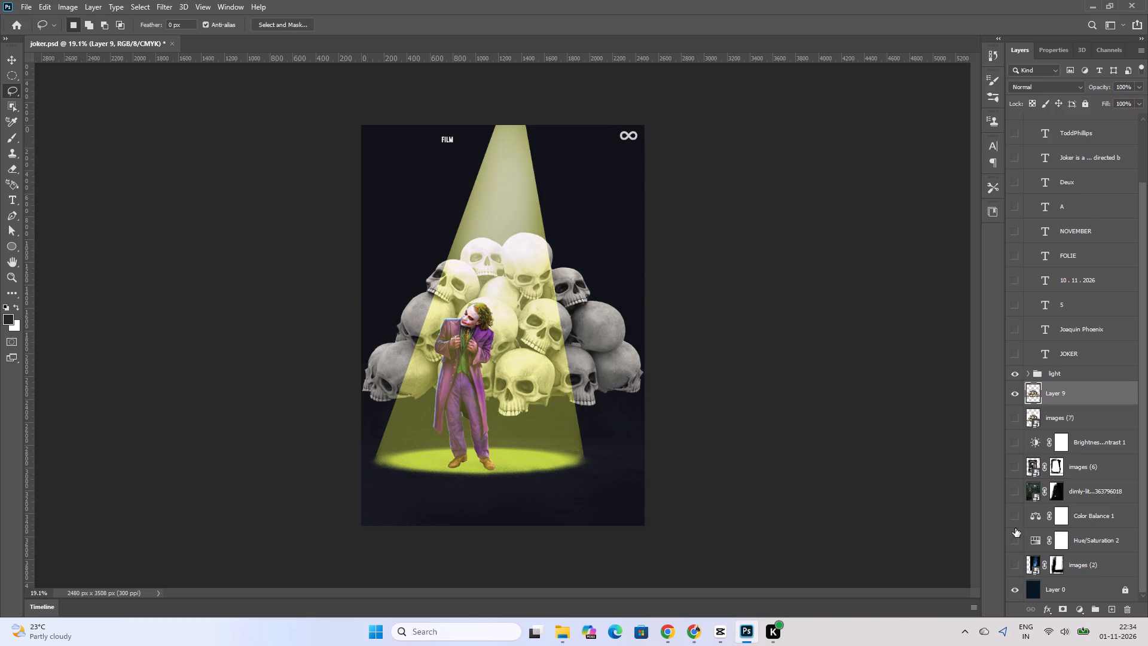
left_click(1015, 468)
left_click(1015, 468)
left_click(1012, 517)
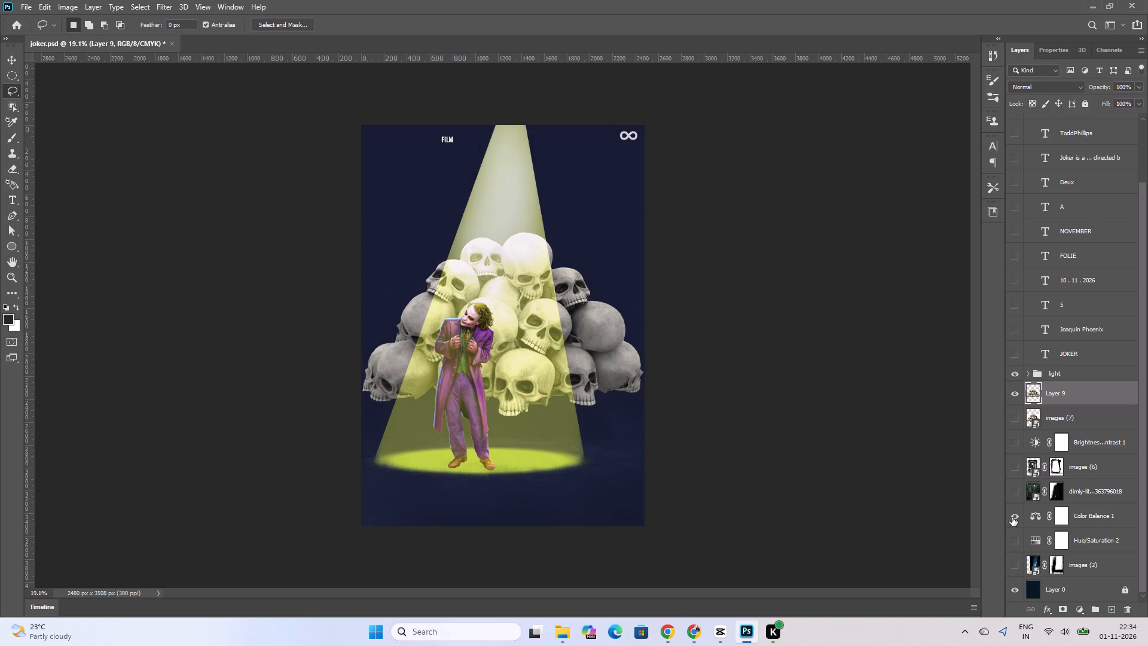
left_click(1012, 517)
left_click(1016, 354)
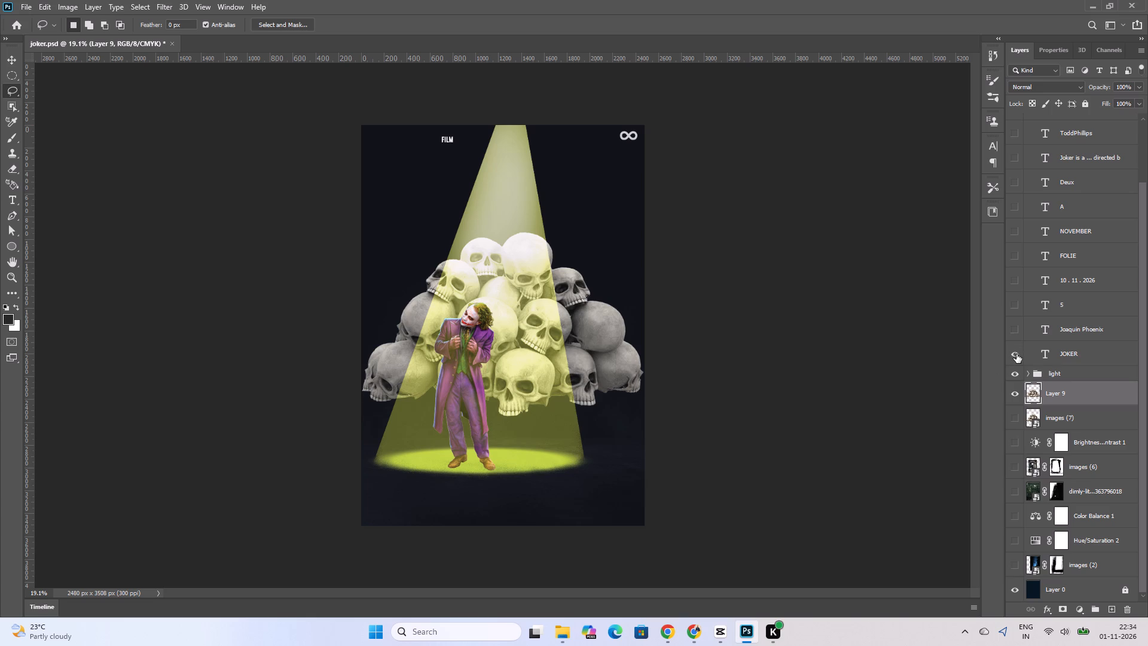
left_click(1016, 354)
scroll(1026, 176, "up", 6)
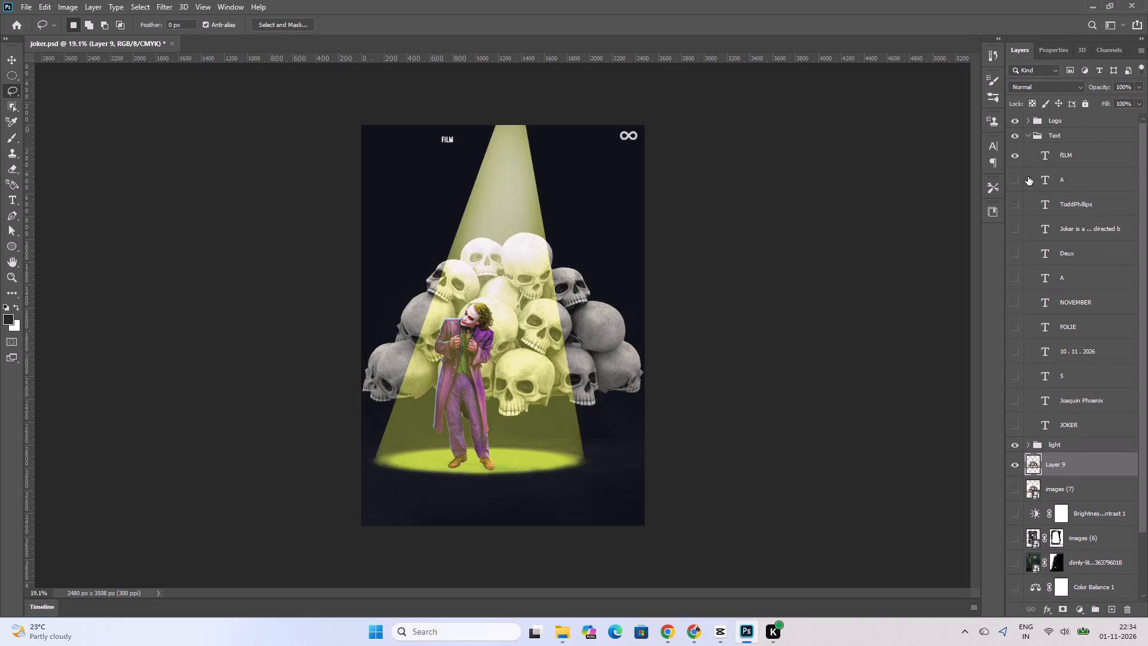
left_click(1012, 124)
left_click(1012, 124)
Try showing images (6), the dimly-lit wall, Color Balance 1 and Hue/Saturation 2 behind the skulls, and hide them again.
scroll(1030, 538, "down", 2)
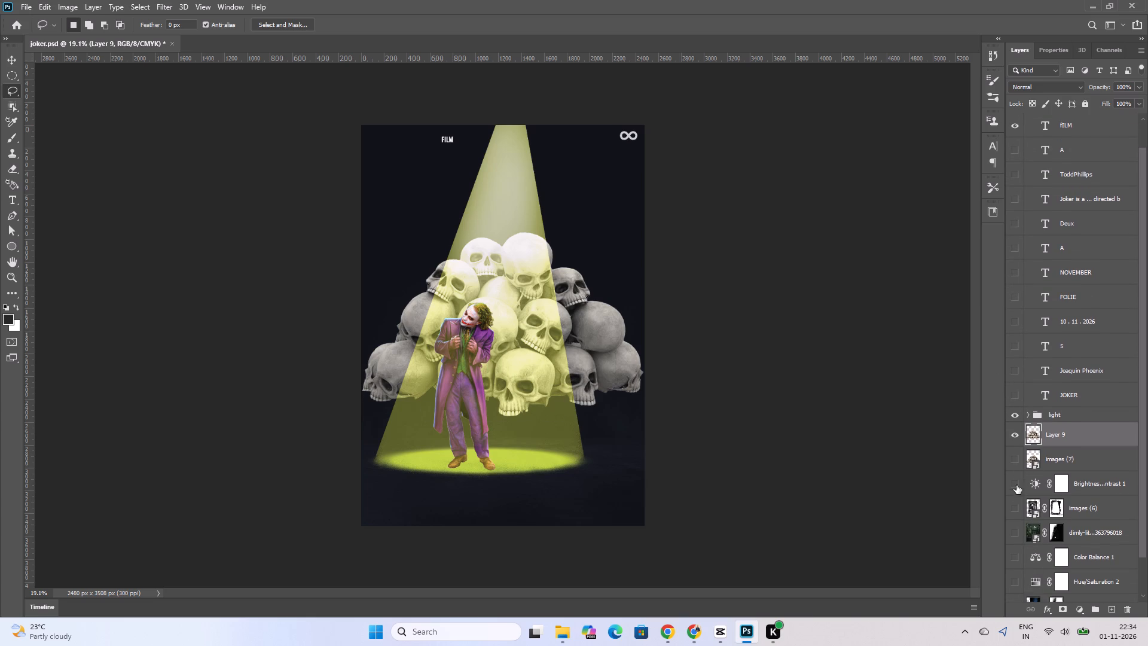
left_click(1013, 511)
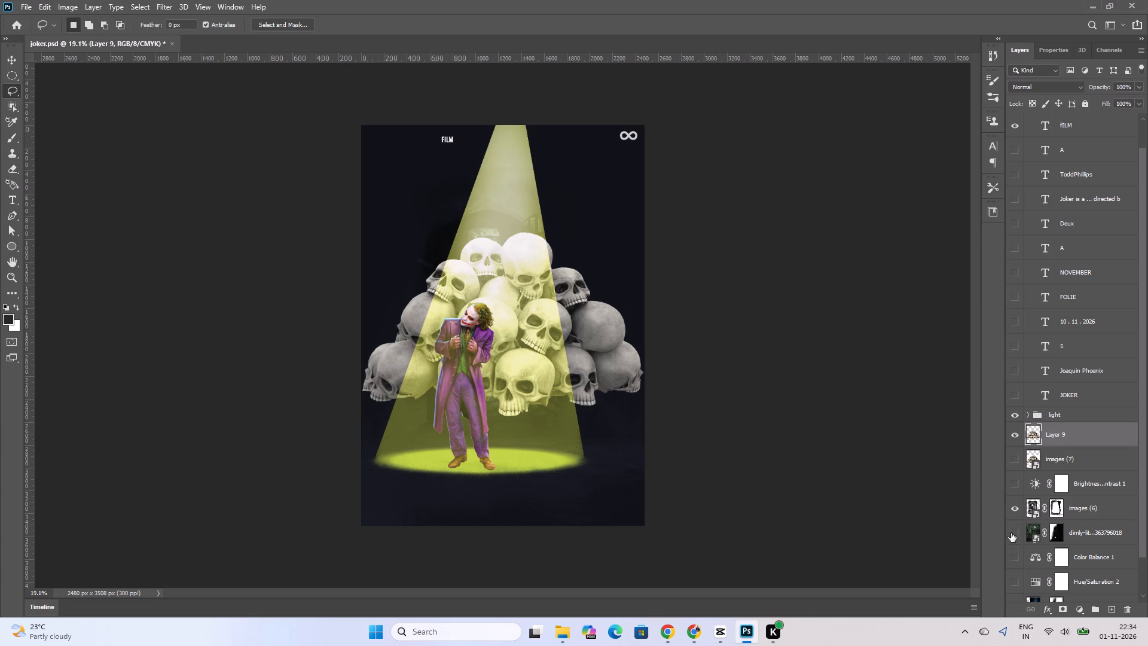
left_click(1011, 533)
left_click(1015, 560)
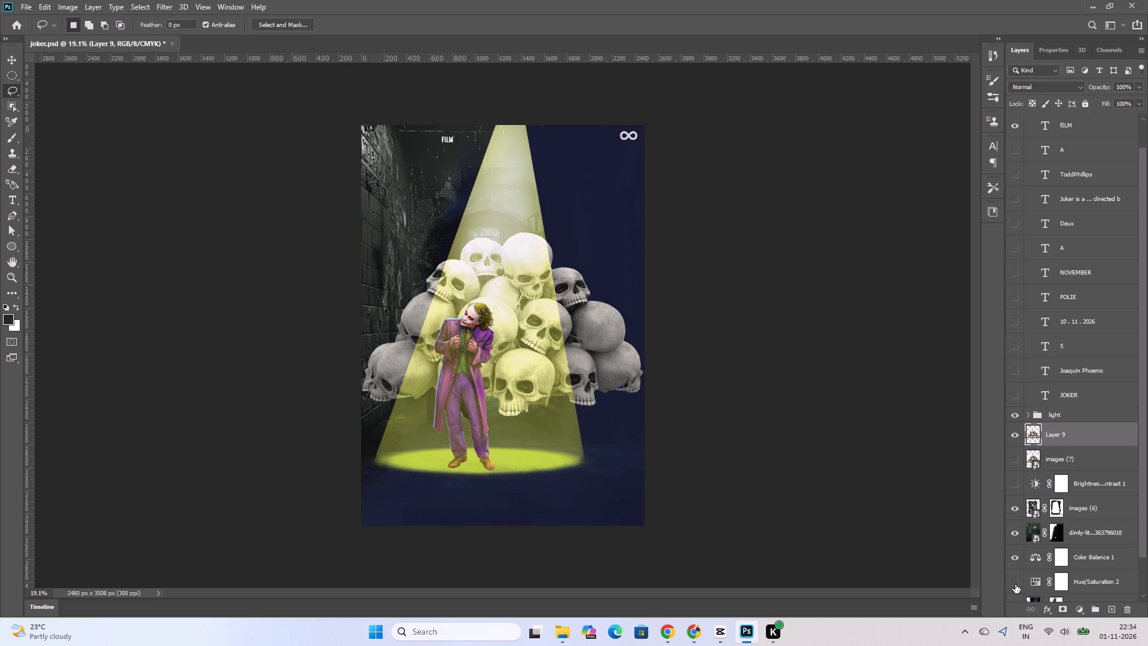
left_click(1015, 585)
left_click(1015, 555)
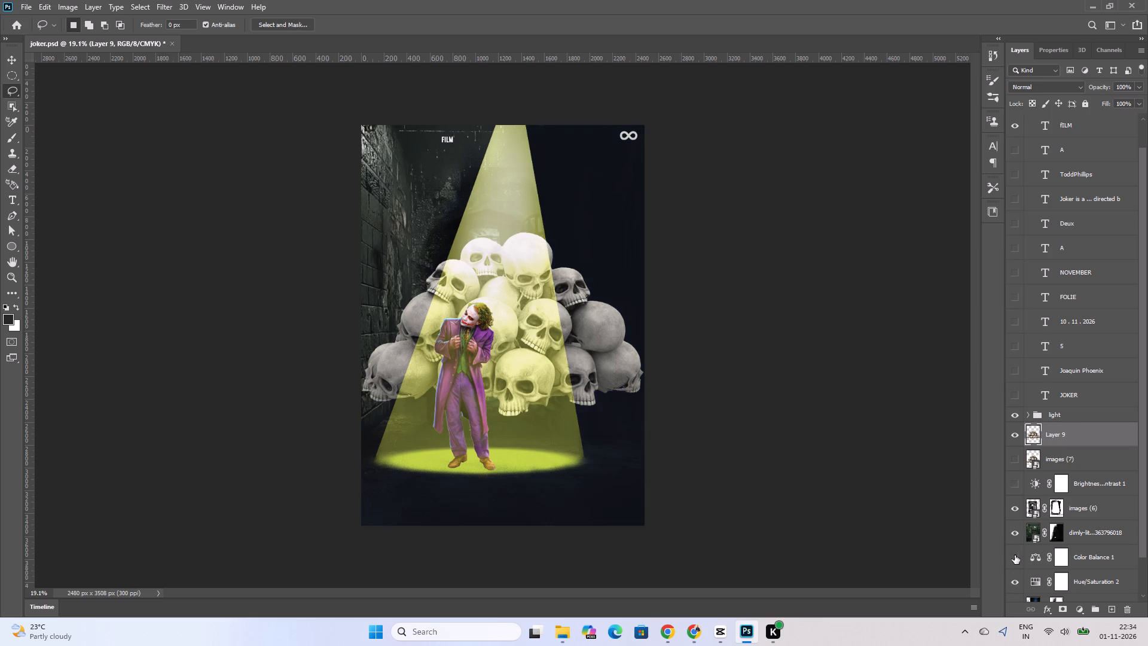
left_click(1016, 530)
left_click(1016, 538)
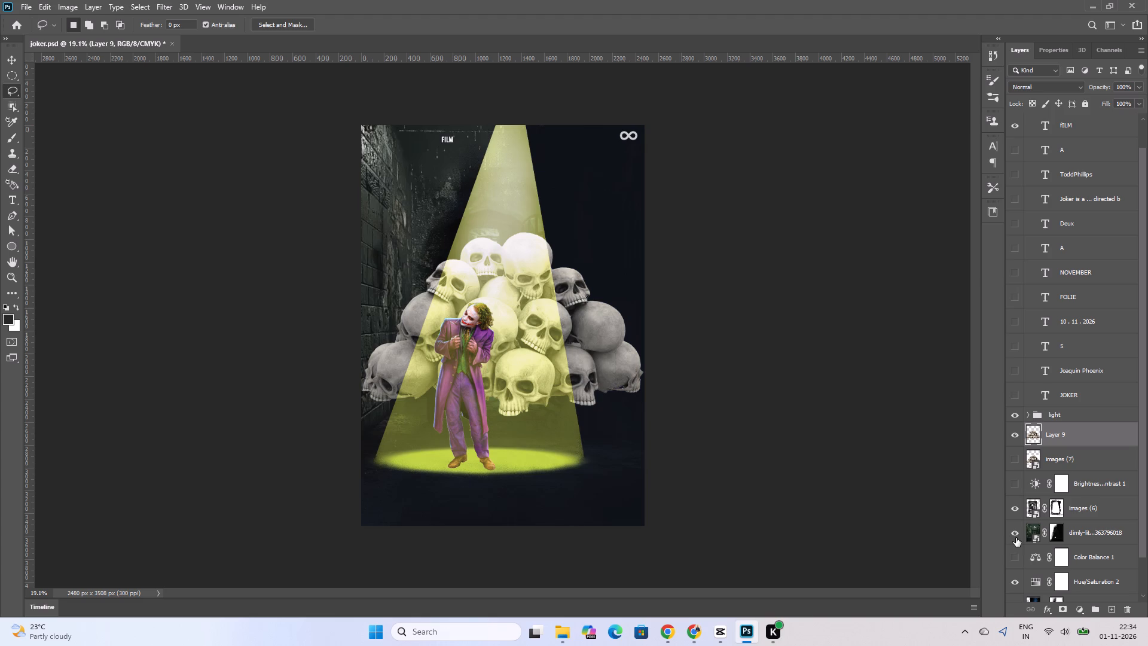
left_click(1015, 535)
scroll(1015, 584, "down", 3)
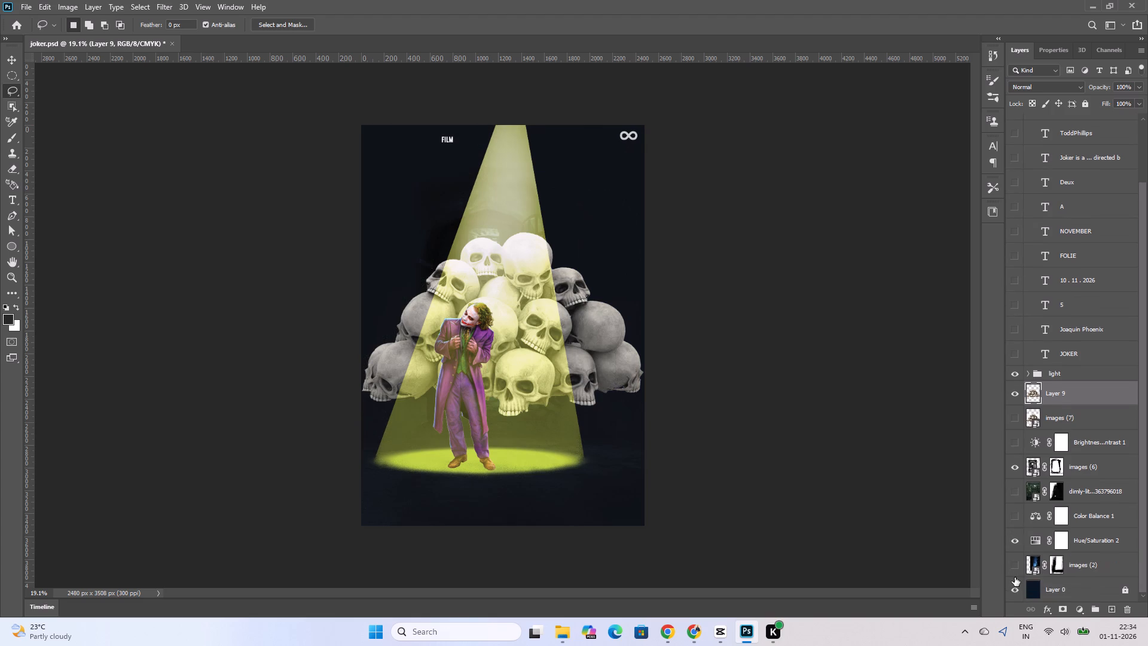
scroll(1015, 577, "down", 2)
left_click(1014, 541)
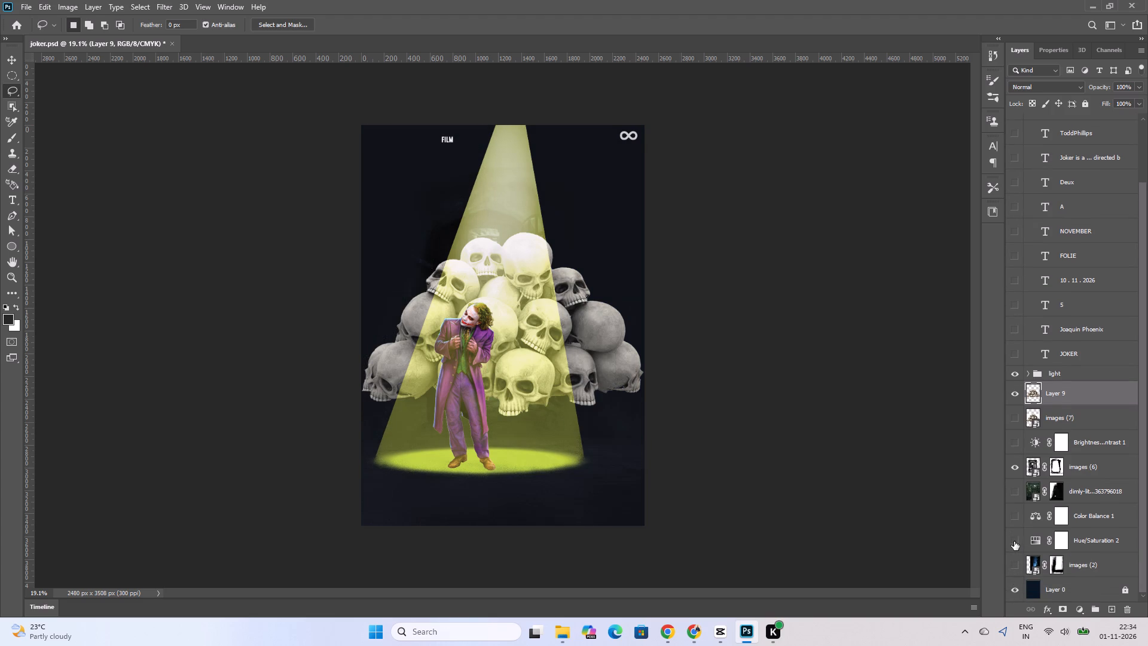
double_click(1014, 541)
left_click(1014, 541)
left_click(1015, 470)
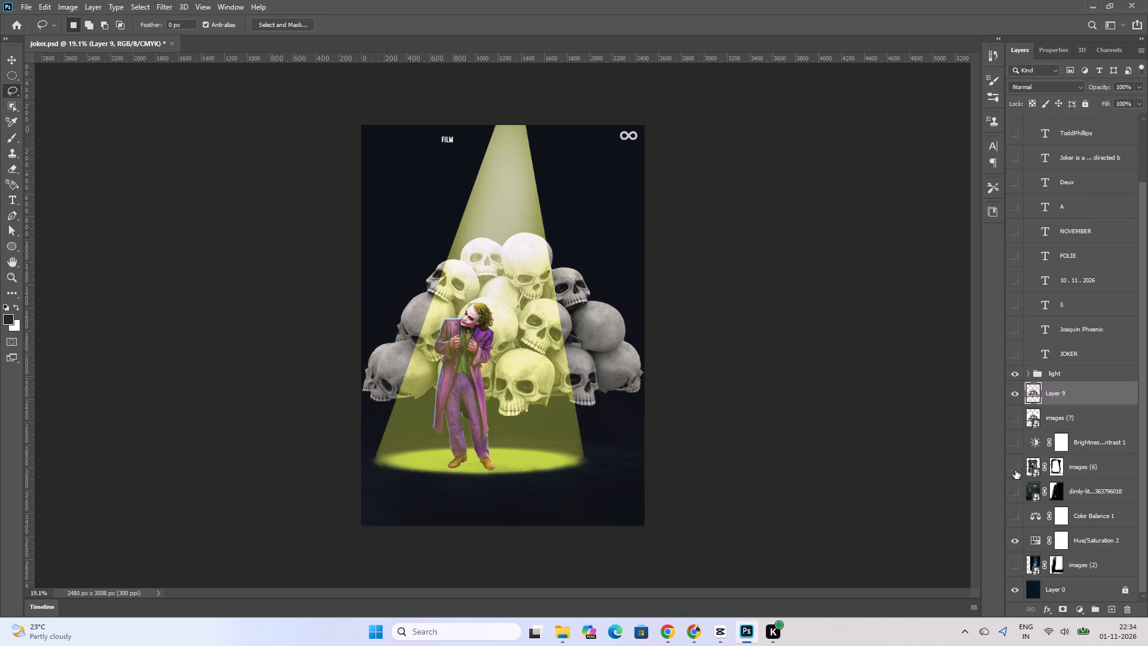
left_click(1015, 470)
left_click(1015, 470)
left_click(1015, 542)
Compare the poster with and without the Layer 0 background and the skull cutout on Layer 9.
left_click(1013, 596)
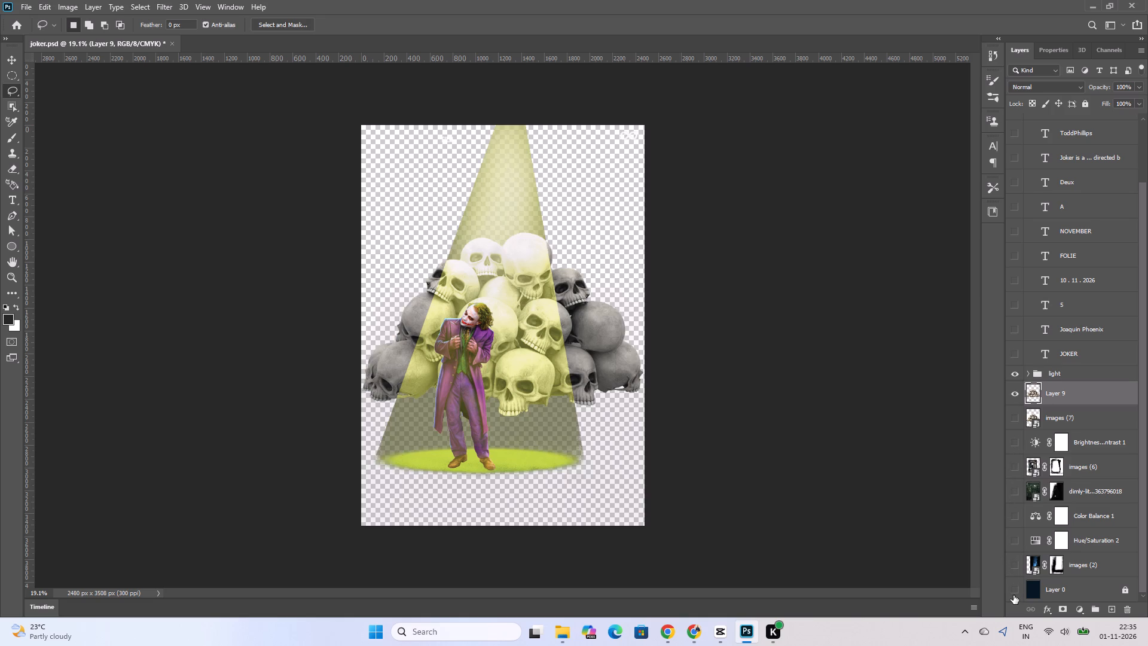
left_click(1013, 595)
left_click(1013, 595)
left_click(1013, 595)
scroll(1022, 568, "down", 3)
scroll(1023, 568, "up", 2)
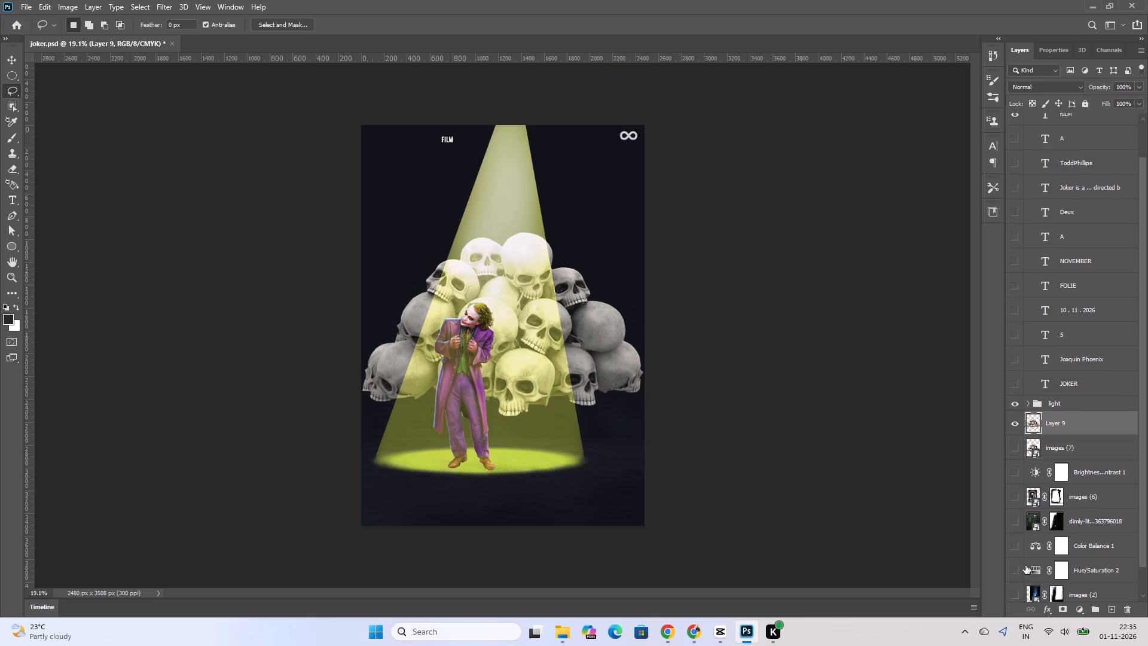
scroll(1025, 564, "down", 1)
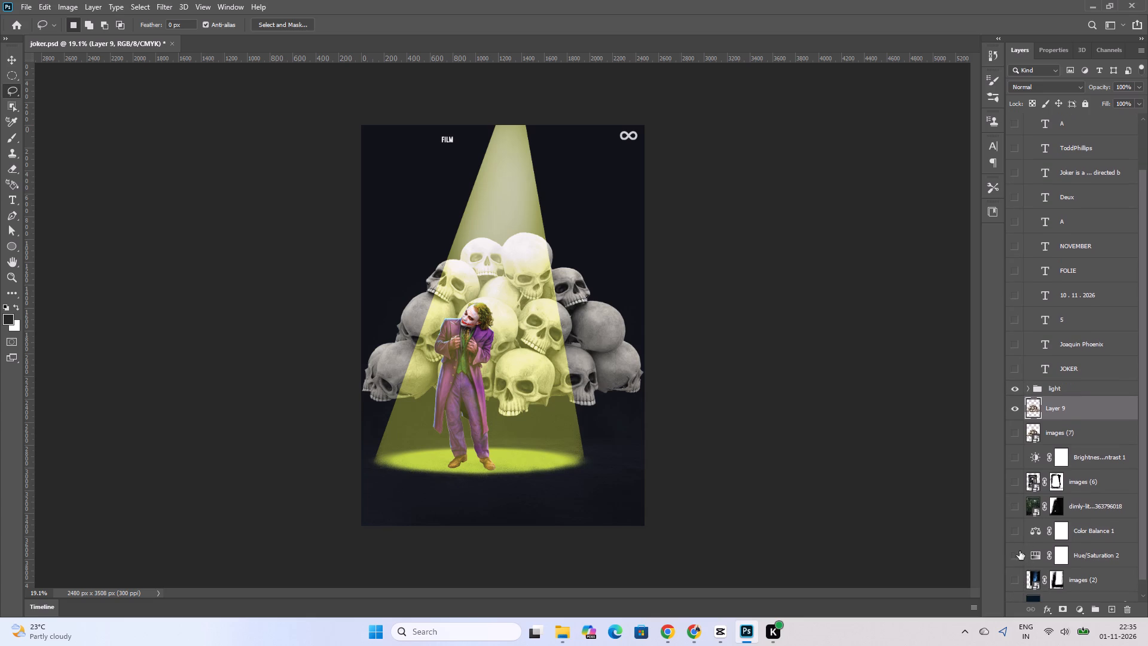
left_click(1018, 409)
left_click(1018, 409)
Expand the light group and hide its Hue/Saturation 3 and Hue/Saturation 1 adjustment layers, keeping Layer 6 visible.
left_click(1029, 387)
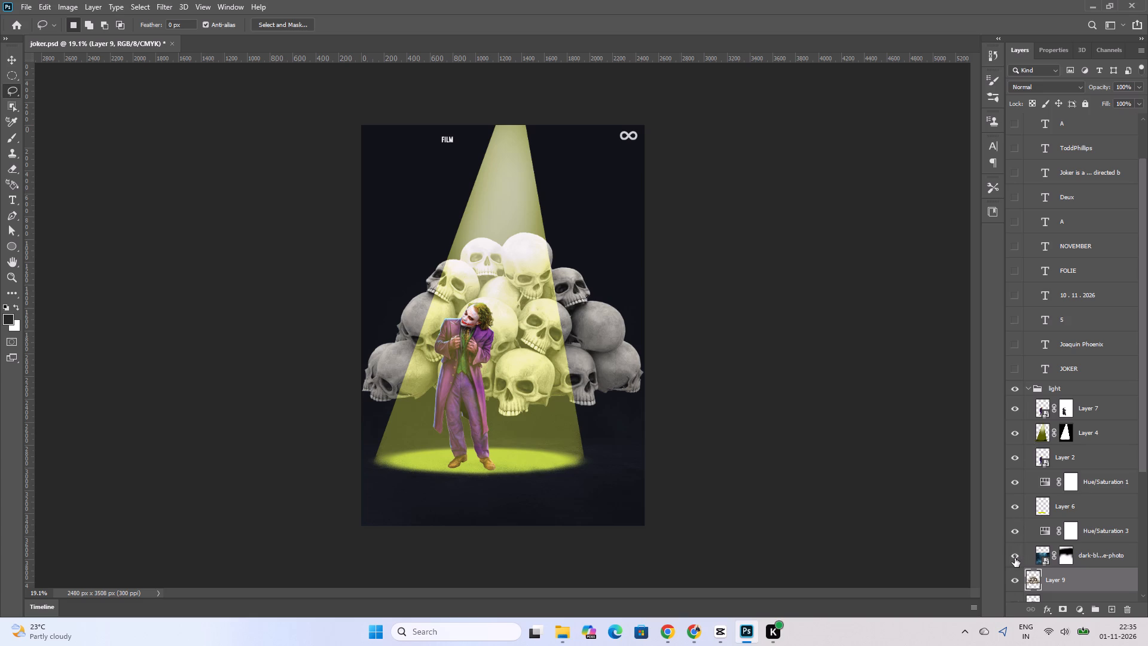
left_click(1015, 558)
left_click(1015, 558)
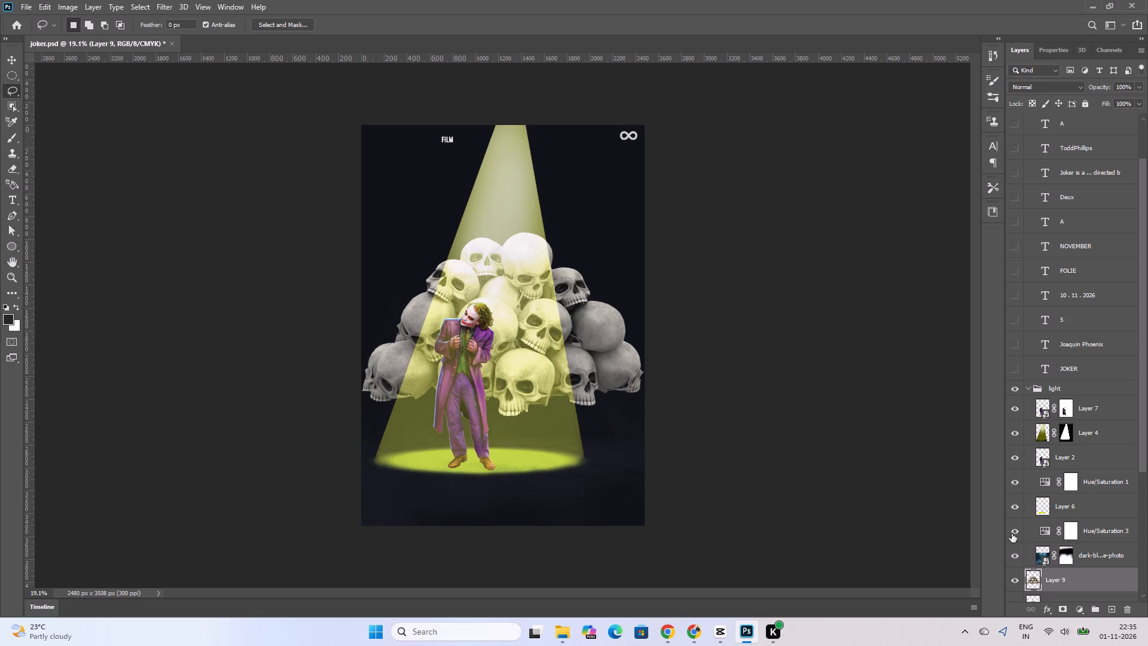
left_click(1013, 532)
left_click(1018, 504)
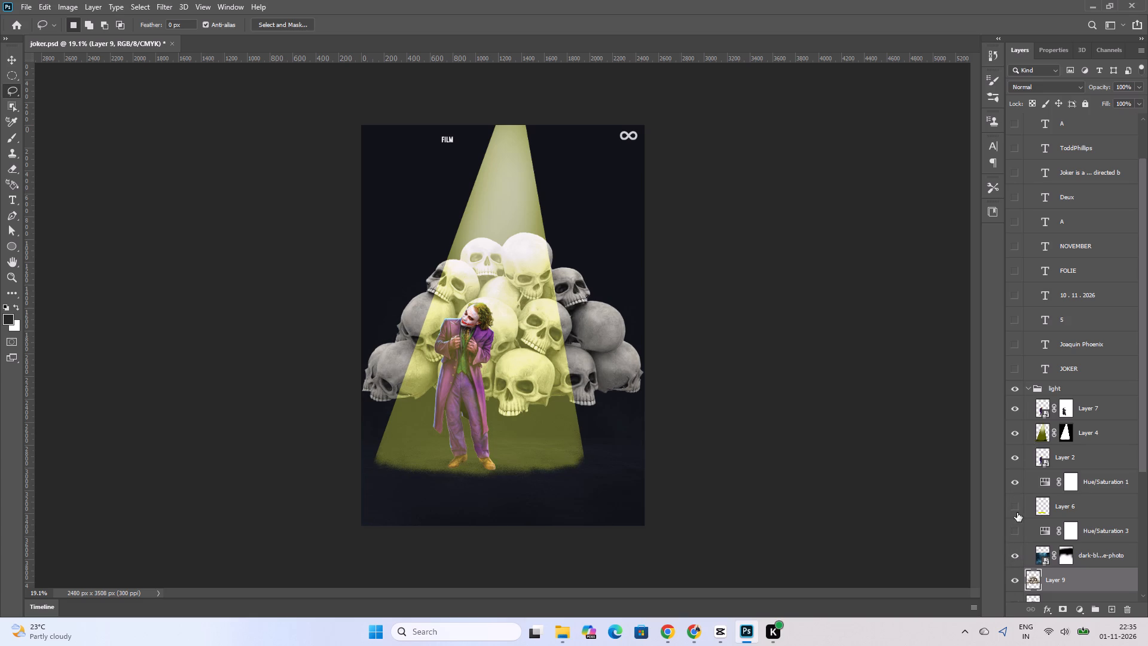
left_click(1013, 484)
left_click(1015, 501)
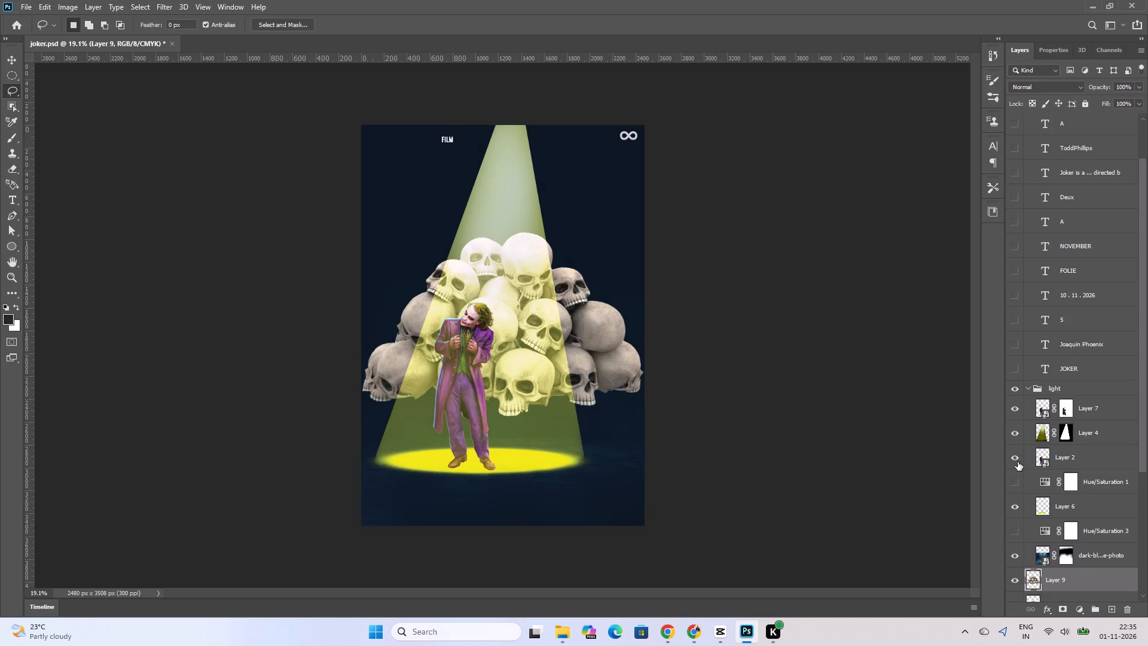
Examine what Layer 2, Layer 4, Hue/Saturation 1 and Layer 7 in the light group each contribute to the spotlit Joker.
left_click(1018, 462)
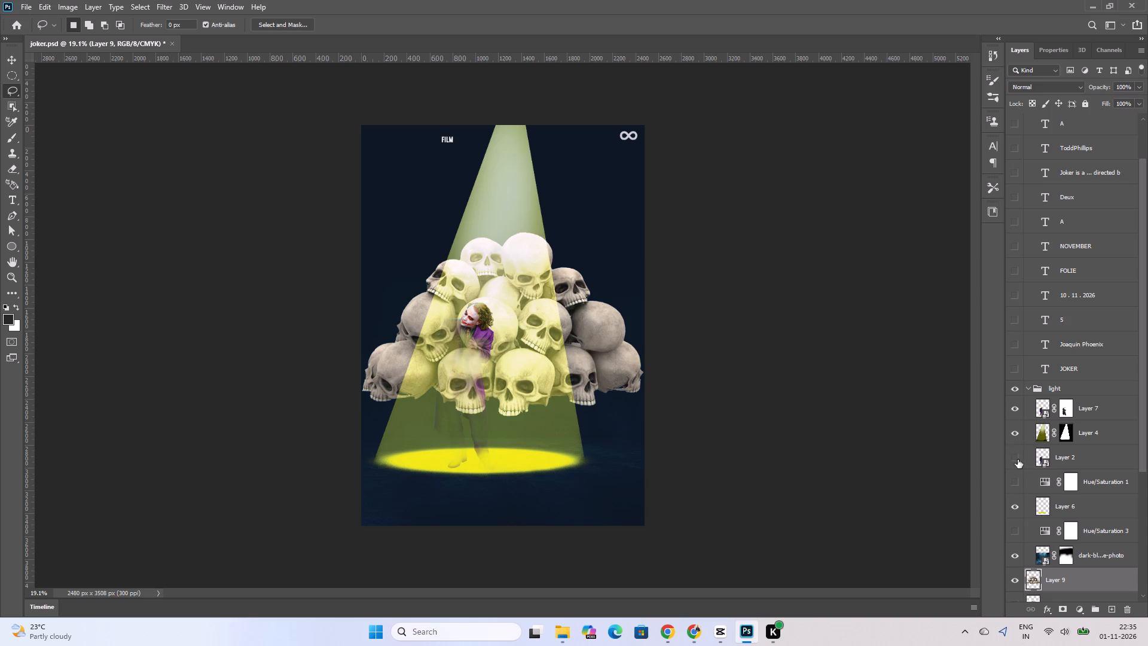
left_click(1017, 461)
left_click(1015, 432)
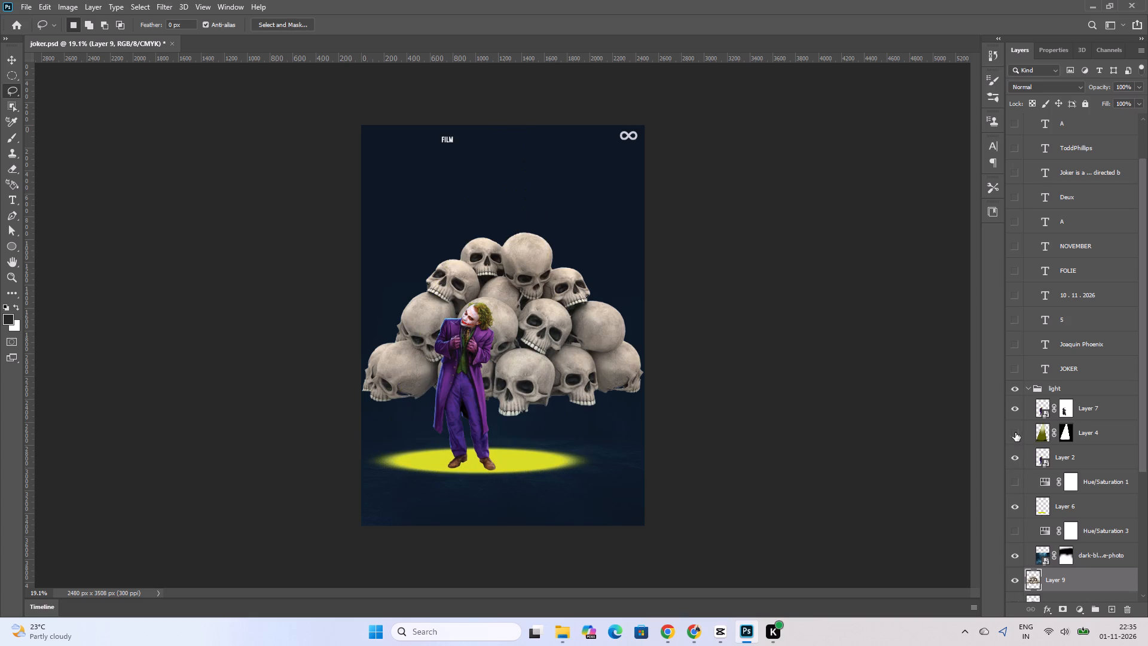
left_click(1015, 432)
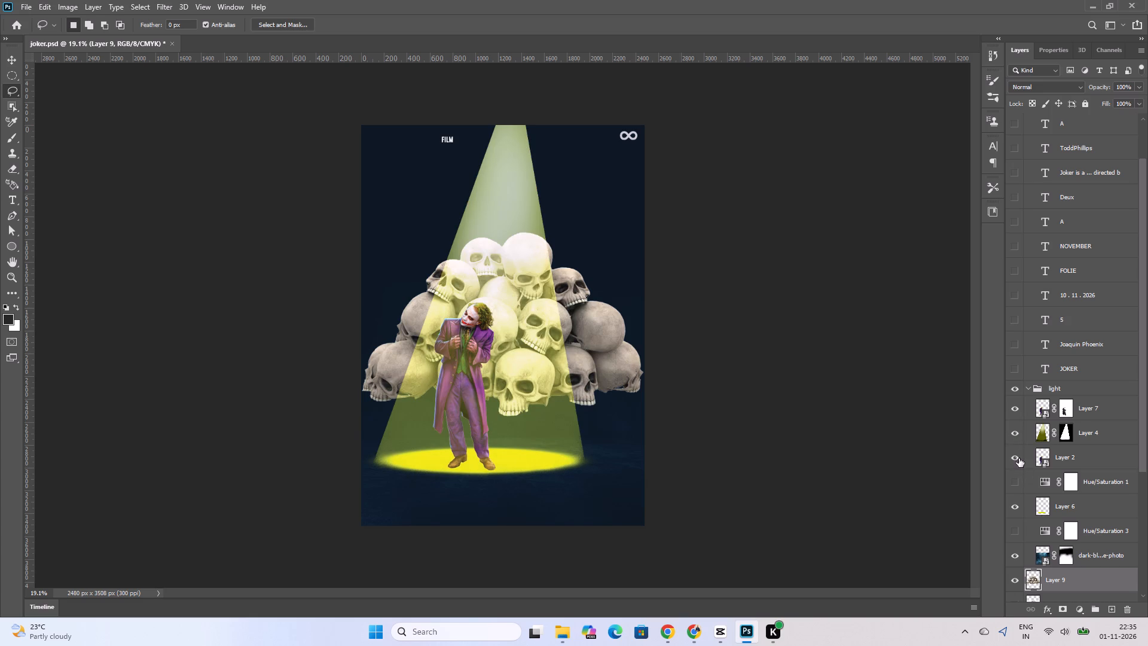
left_click(1016, 455)
left_click(1016, 455)
left_click(1016, 455)
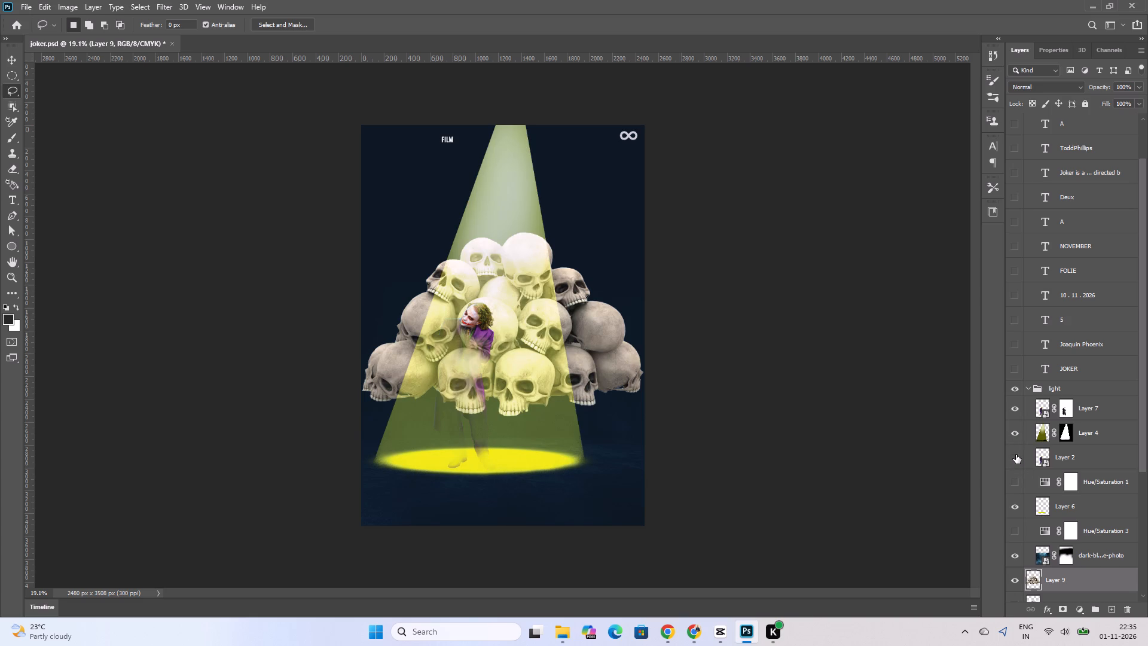
left_click(1016, 455)
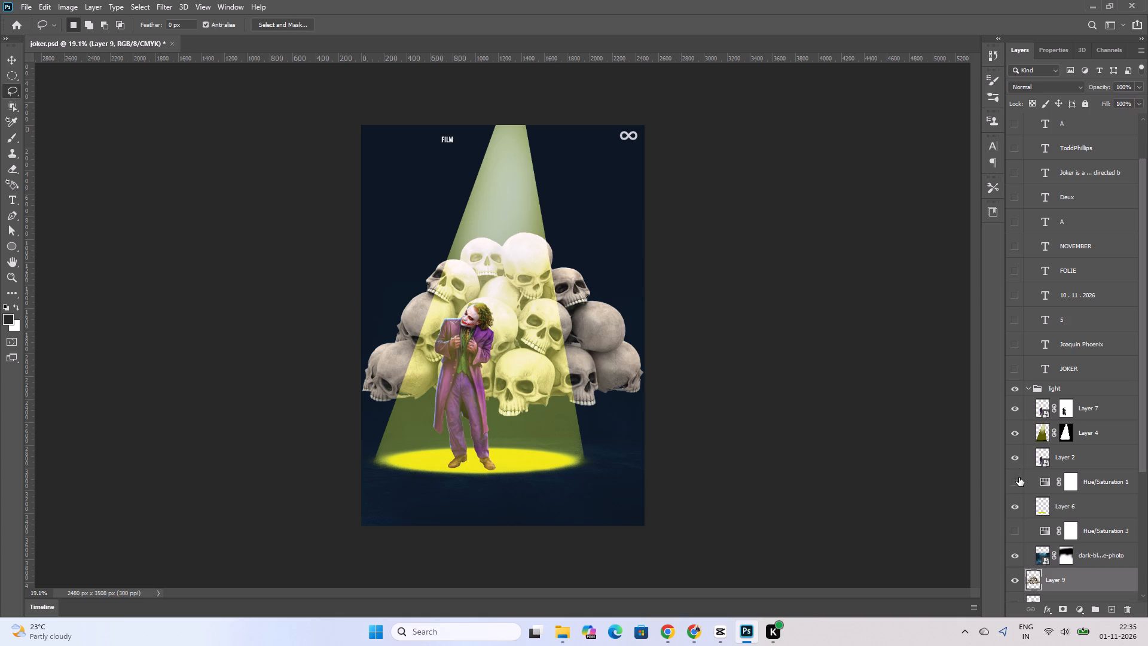
left_click(1018, 483)
left_click(1018, 483)
left_click(1010, 410)
left_click(1010, 410)
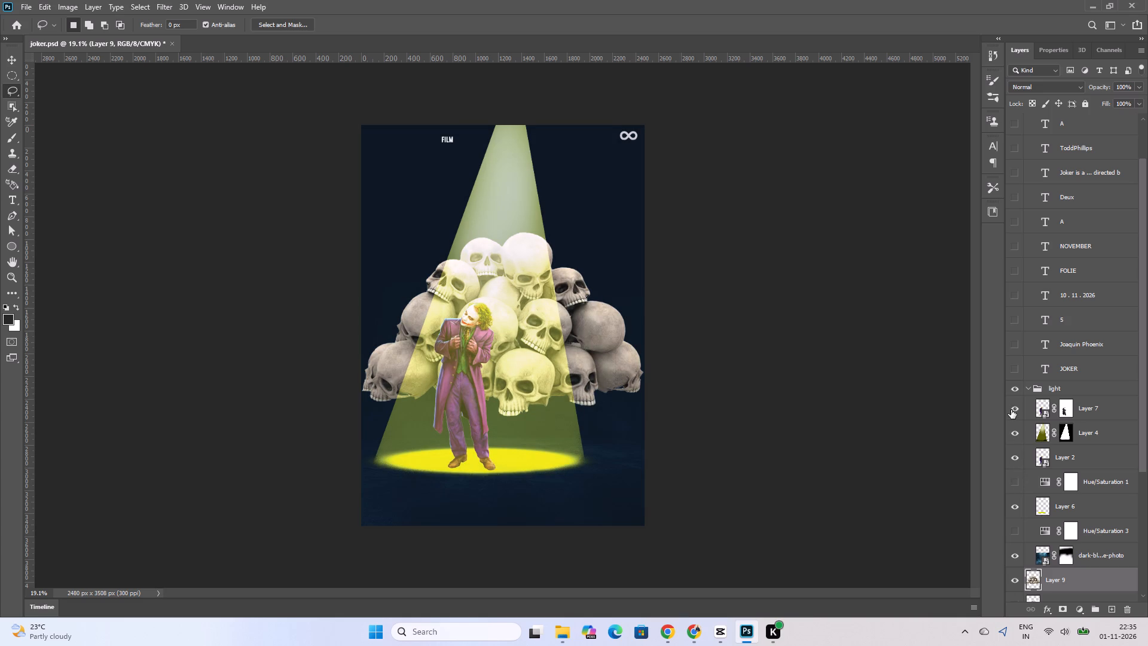
Hide the whole light group above the skull cutout.
left_click(1016, 385)
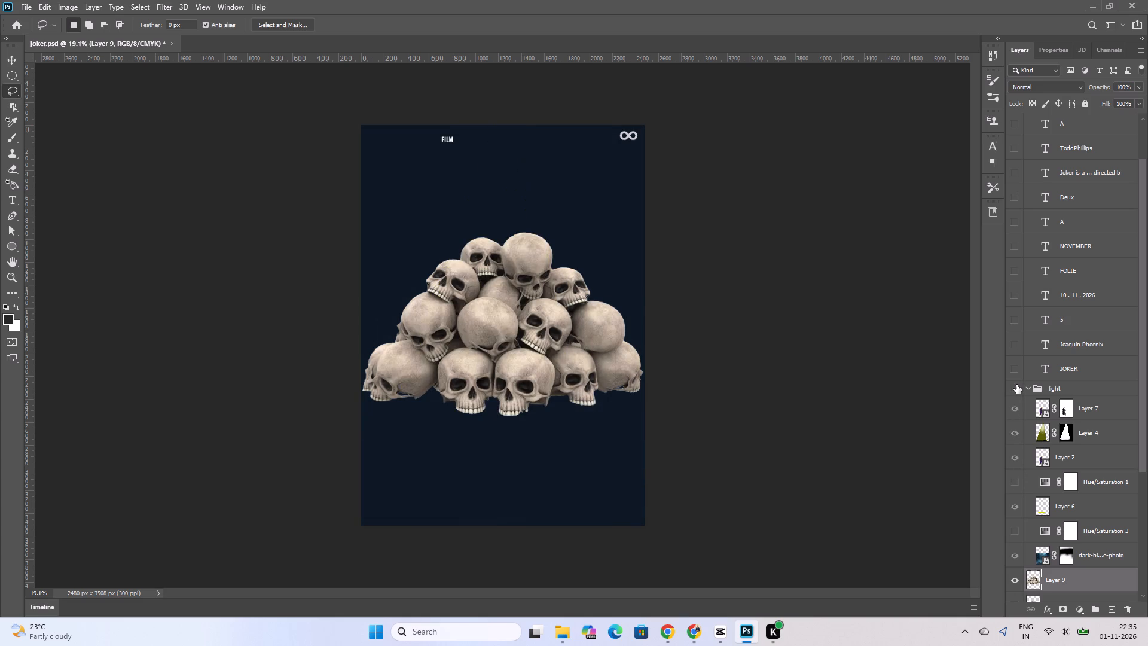
Turn the light group back on and show its Hue/Saturation 1 and Hue/Saturation 3 adjustment layers, keeping Layer 6 visible.
left_click(1016, 385)
left_click(1016, 385)
left_click(1016, 385)
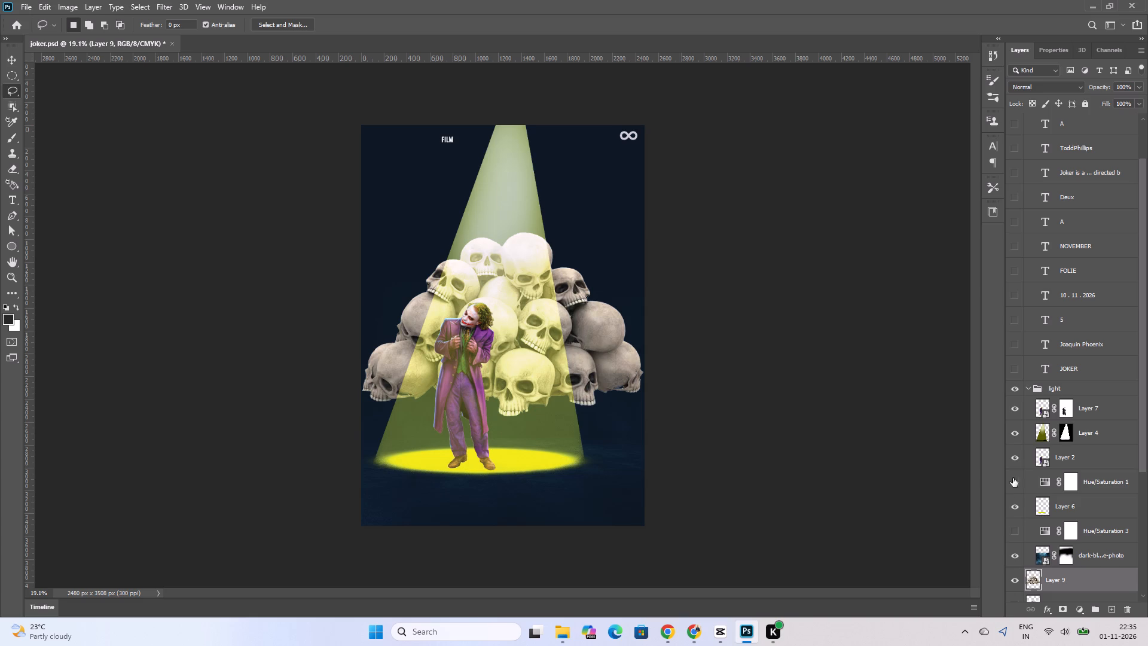
left_click(1010, 477)
left_click(1016, 513)
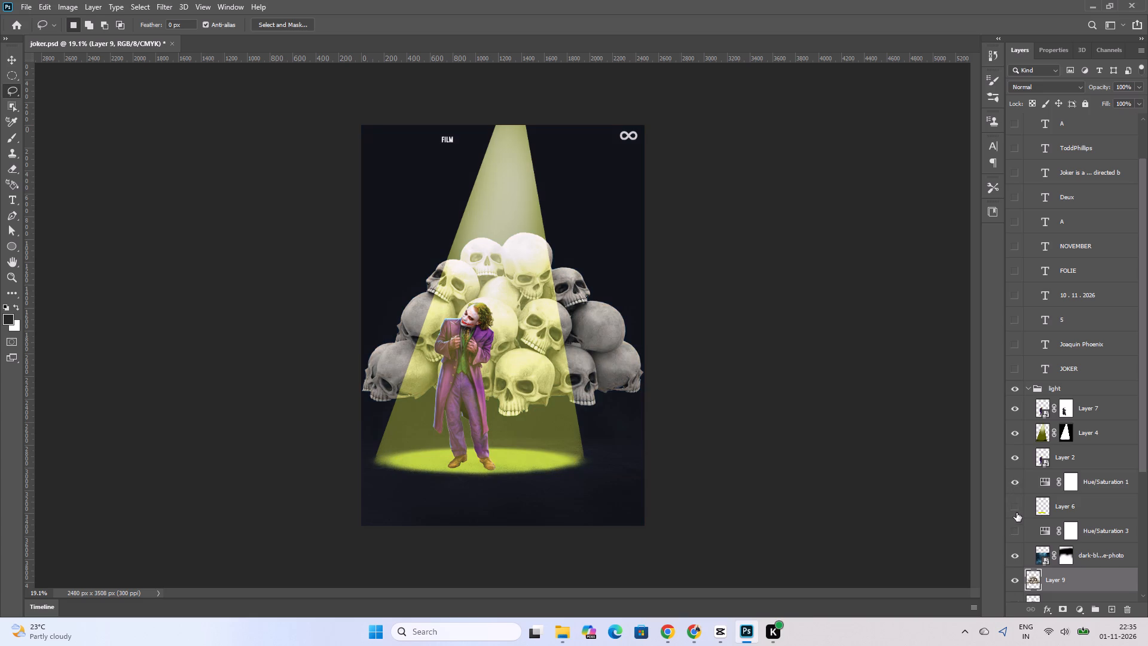
left_click(1015, 508)
left_click(1013, 531)
scroll(1013, 527, "down", 2)
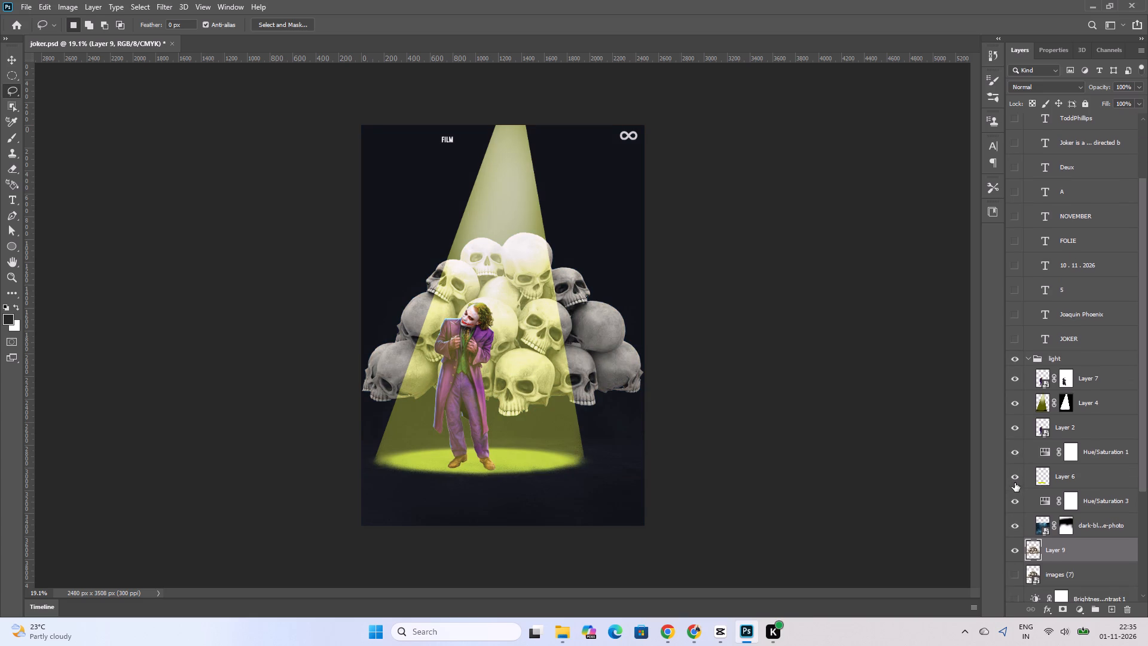
Compare the poster with and without Layer 6, Hue/Saturation 1, Layer 2 and the dark-blue photo layer.
left_click(1015, 476)
left_click(1015, 475)
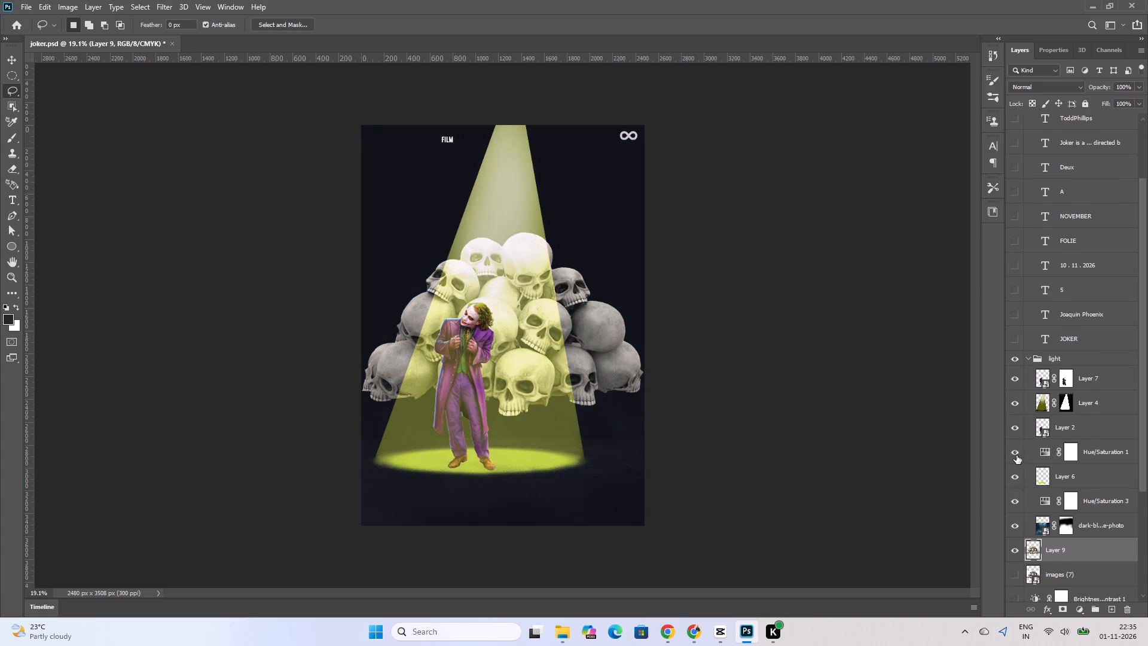
left_click(1015, 450)
left_click(1014, 450)
left_click(1014, 450)
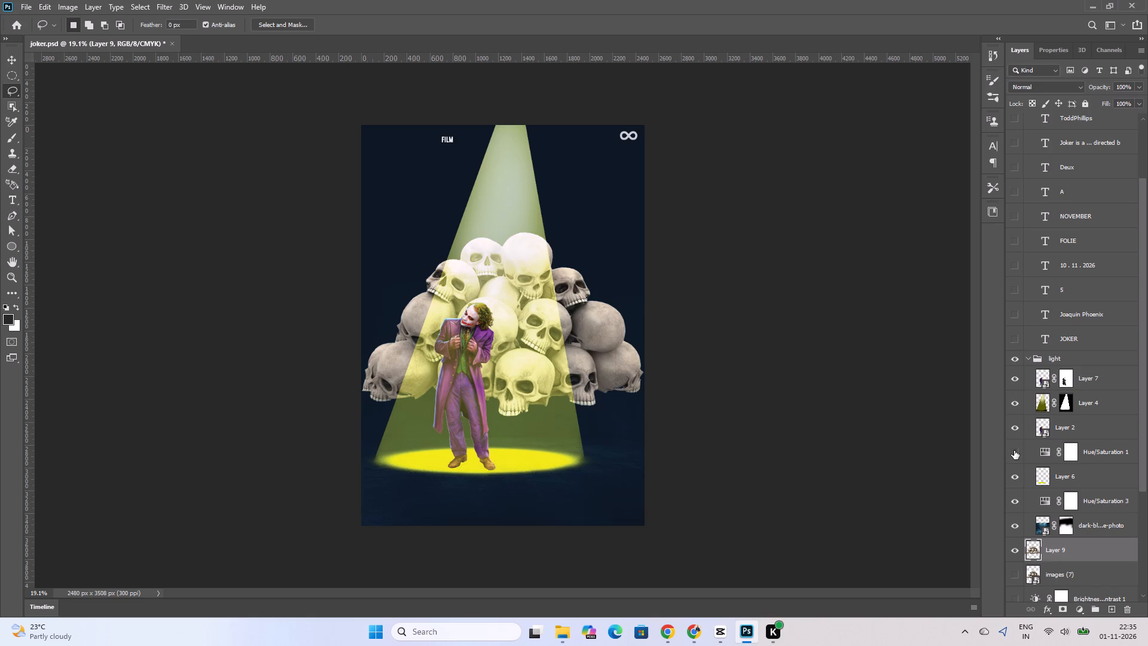
left_click(1014, 450)
left_click(1014, 450)
left_click(1014, 450)
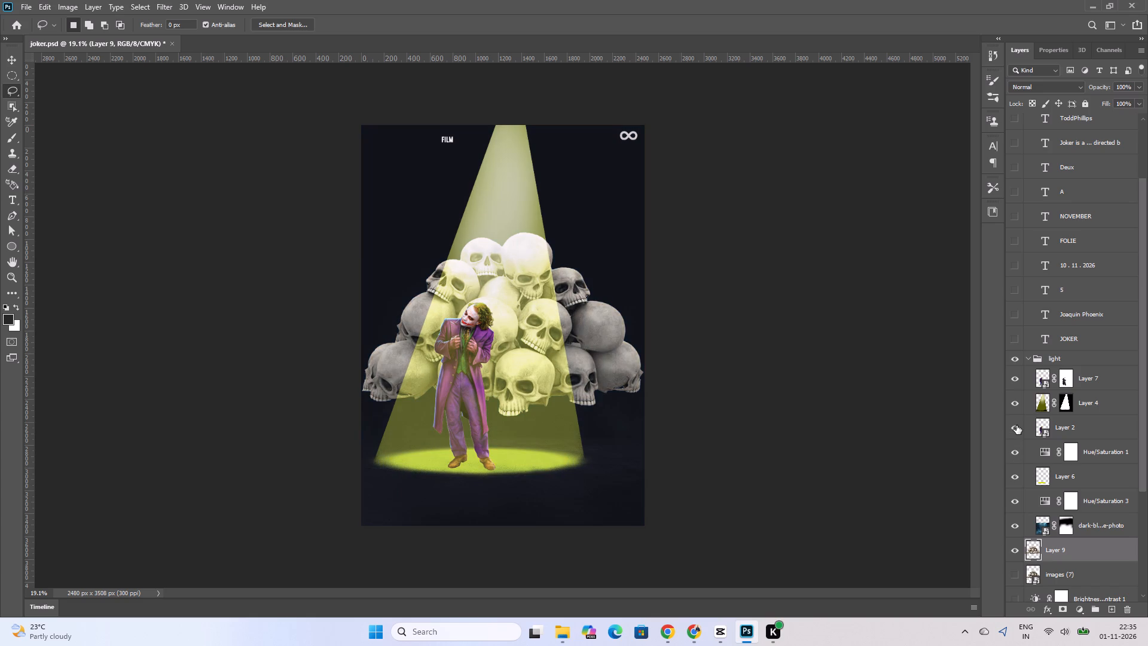
left_click(1016, 425)
left_click(1016, 425)
left_click(1015, 526)
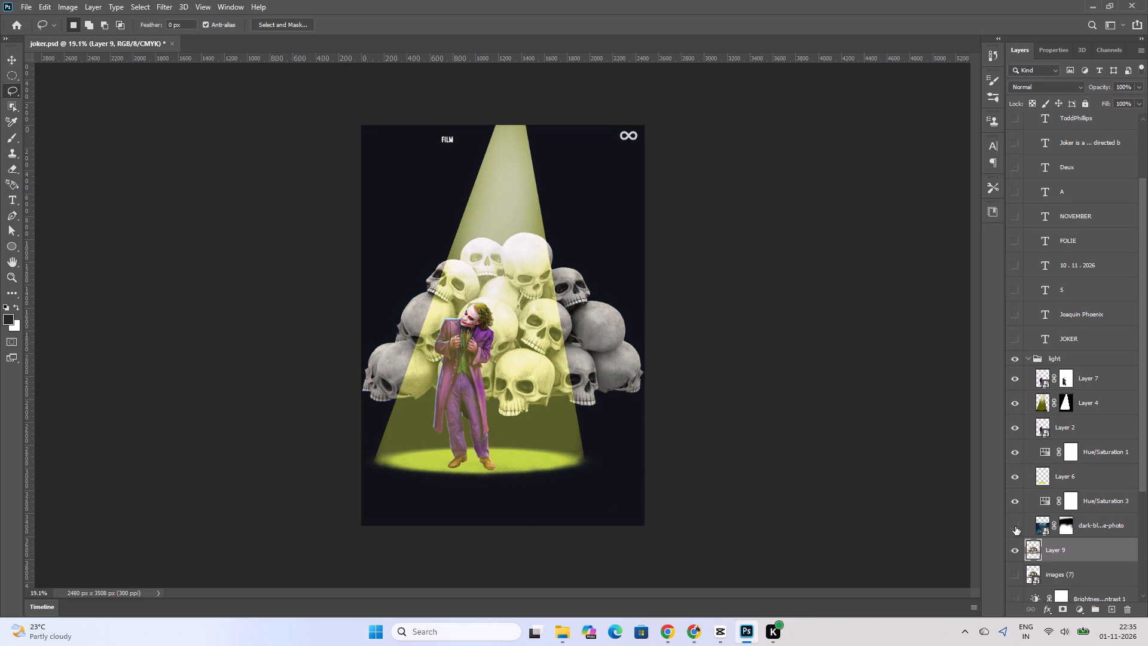
left_click(1015, 526)
Scale the Layer 9 skull pile down to about 44% and place it on the floor at the spotlight's right edge.
key("ctrl+t")
left_click_drag(646, 421, 640, 420, "shift")
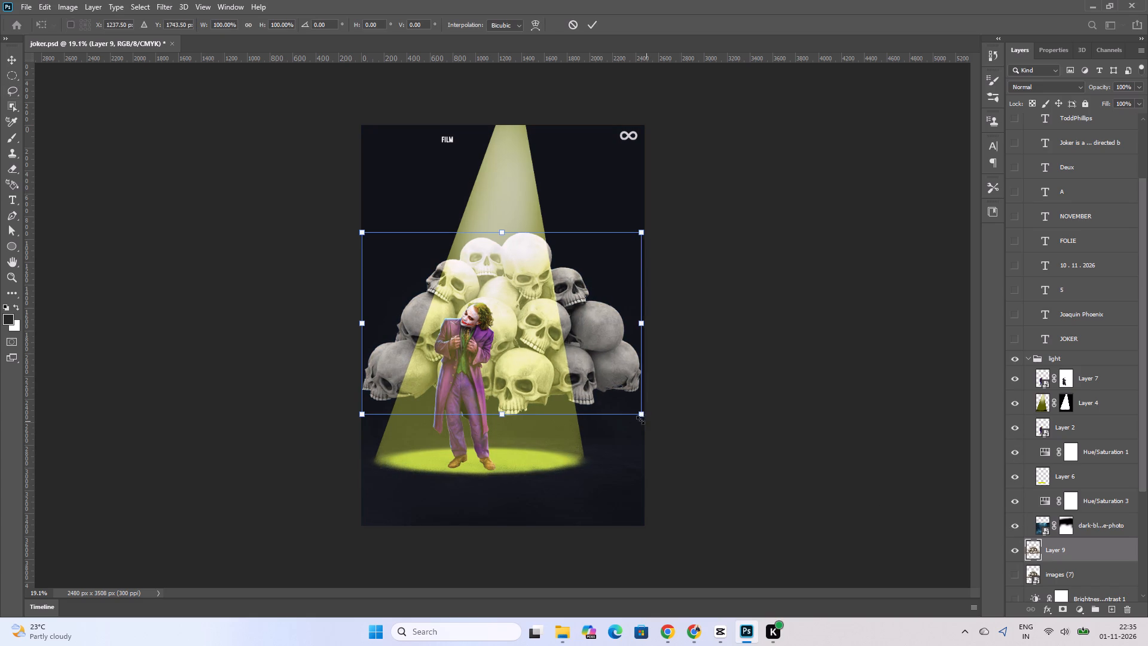
left_click_drag(640, 420, 477, 339, "shift")
left_click_drag(416, 286, 555, 438)
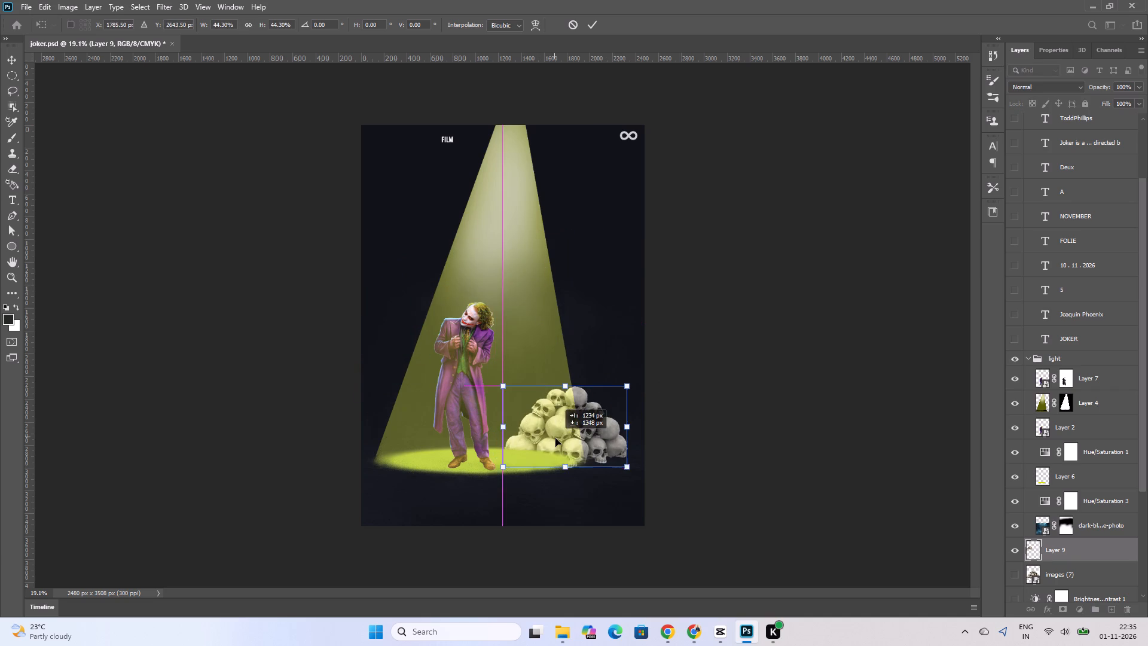
left_click_drag(555, 438, 559, 449)
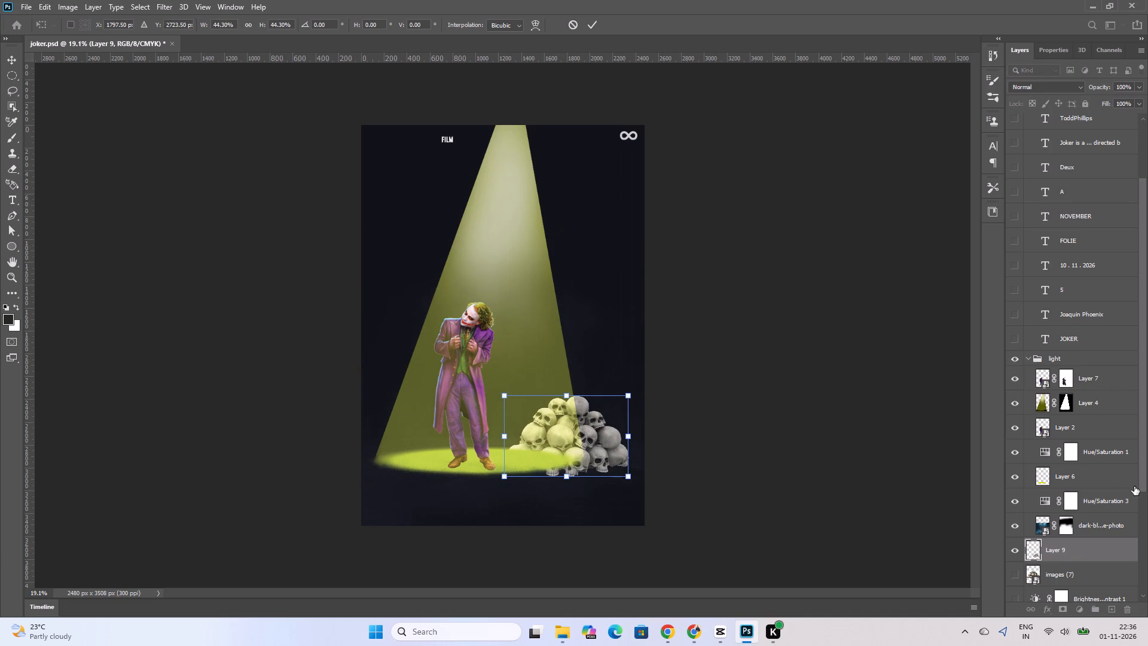
Move Layer 9 into the light group, placing it between Hue/Saturation 1 and Layer 6.
scroll(1055, 461, "down", 12)
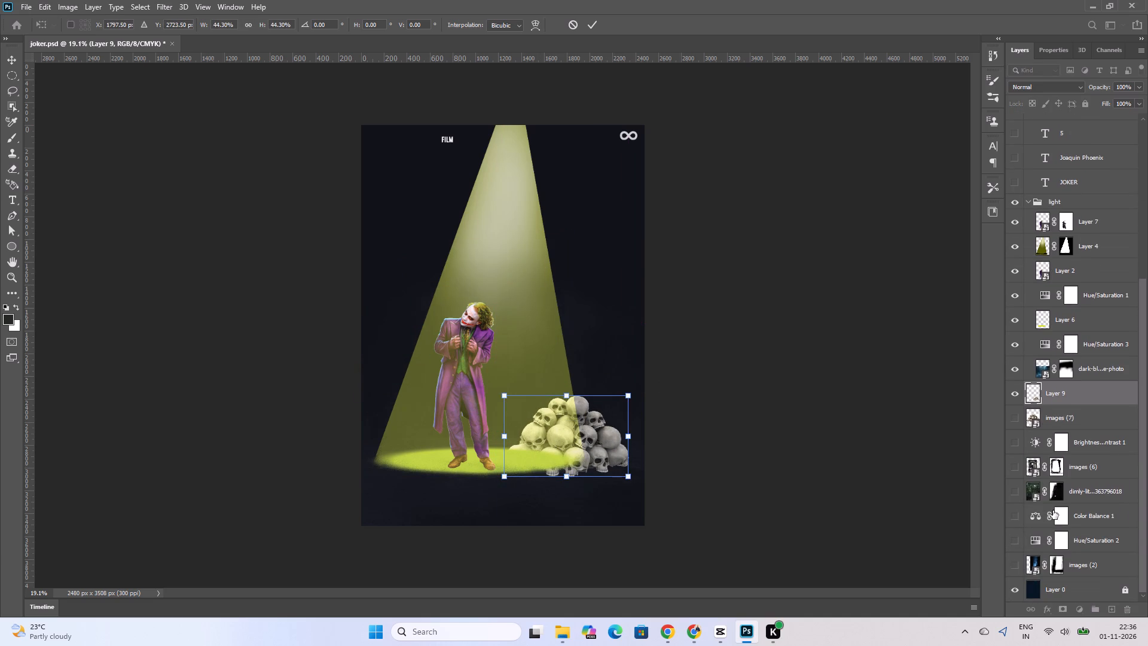
scroll(1053, 510, "down", 2)
left_click_drag(1055, 394, 1051, 215)
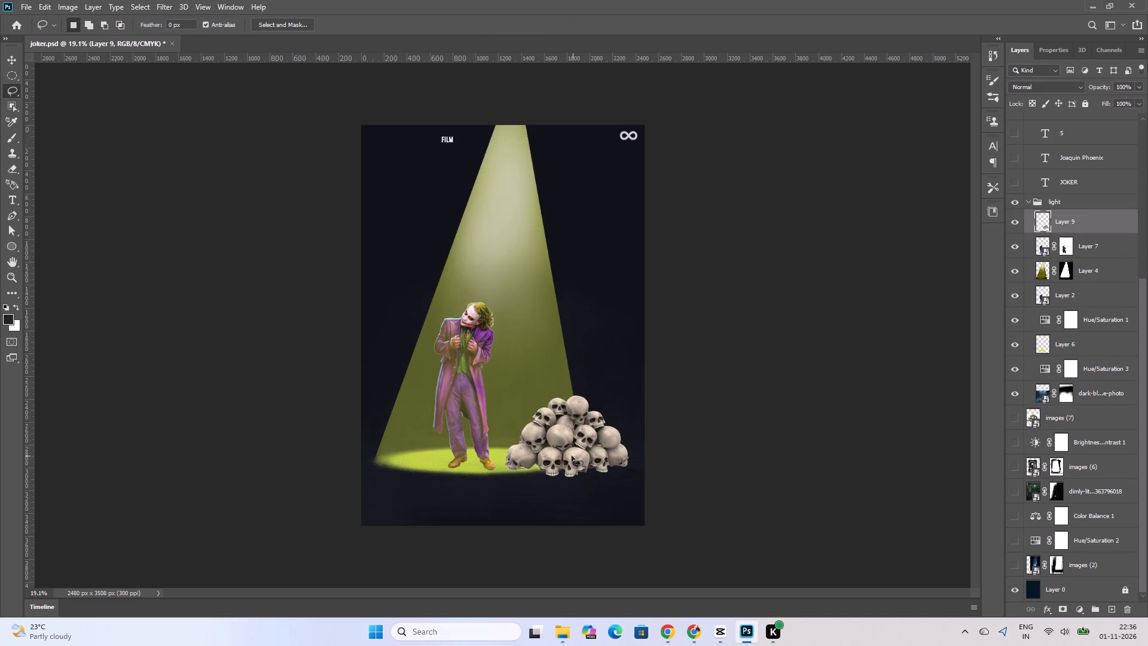
left_click_drag(1064, 219, 1060, 281)
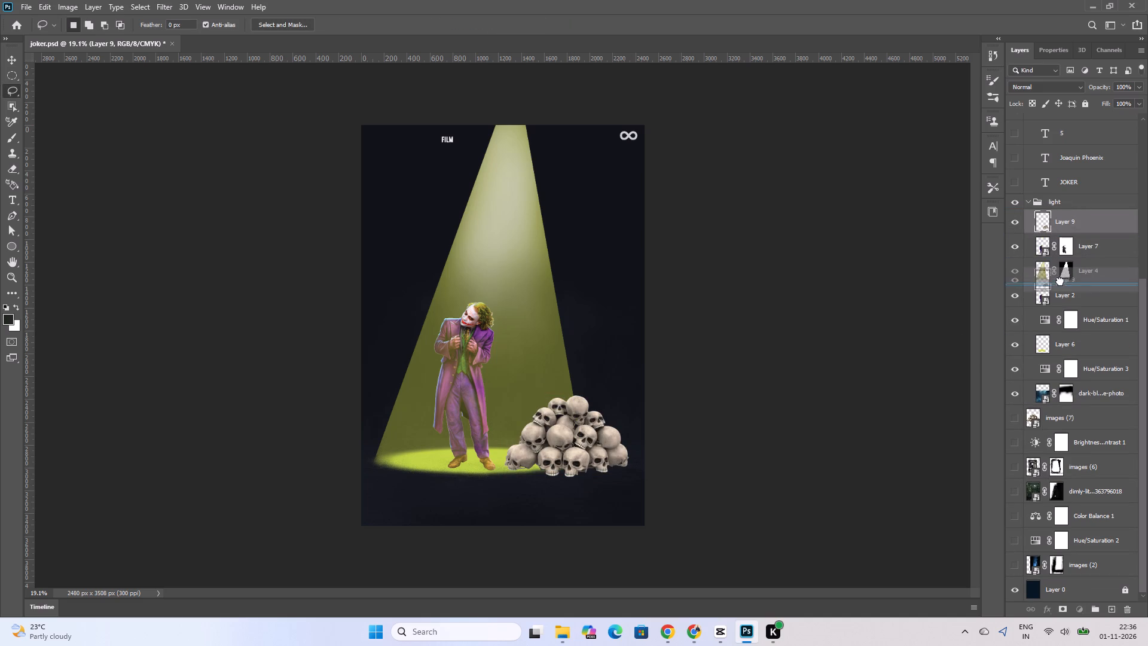
left_click_drag(1060, 281, 1060, 283)
left_click_drag(1064, 268, 1064, 271)
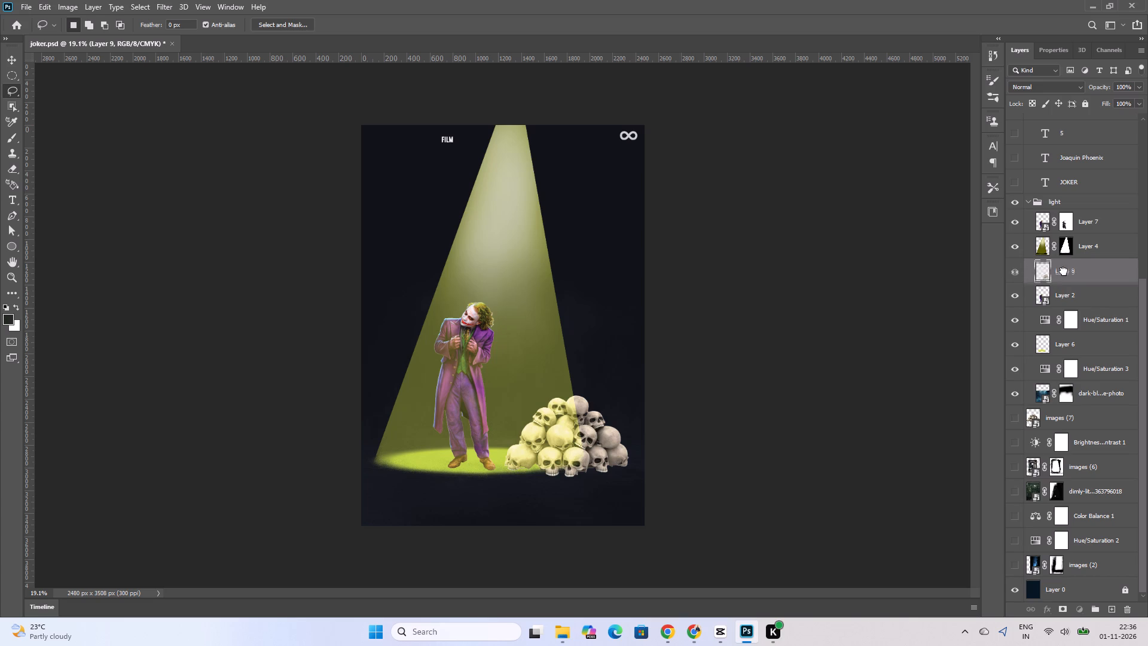
left_click_drag(1064, 271, 1062, 322)
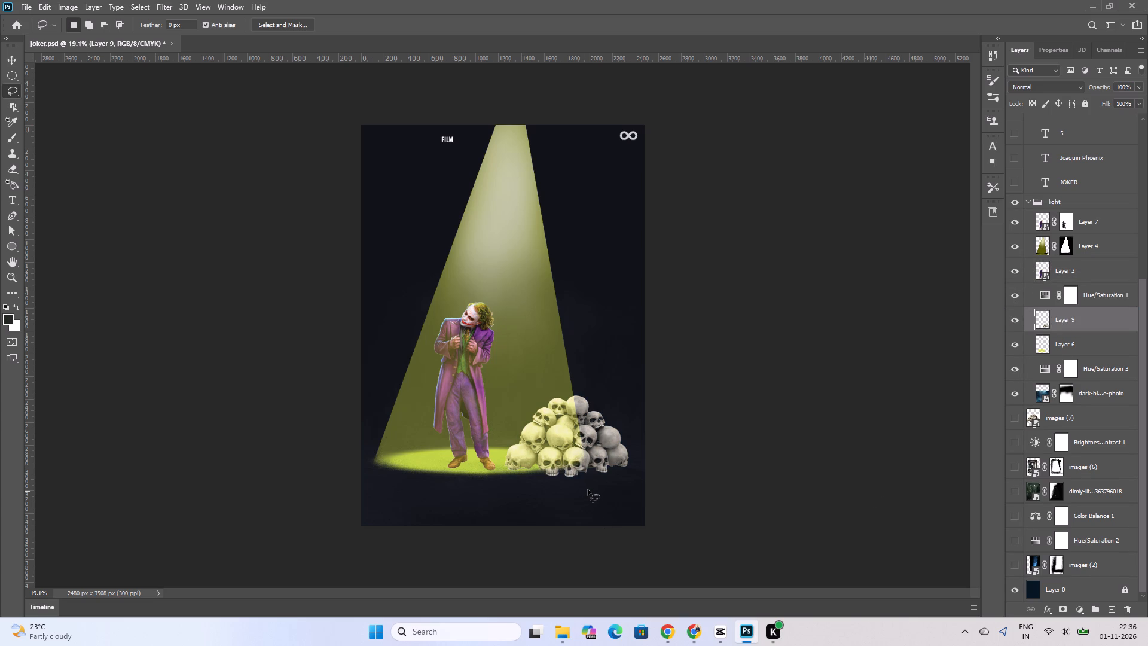
Scale the skull pile down to about 58% and set it inside the light pool beside the Joker's feet.
left_click(597, 451)
key("ctrl+t")
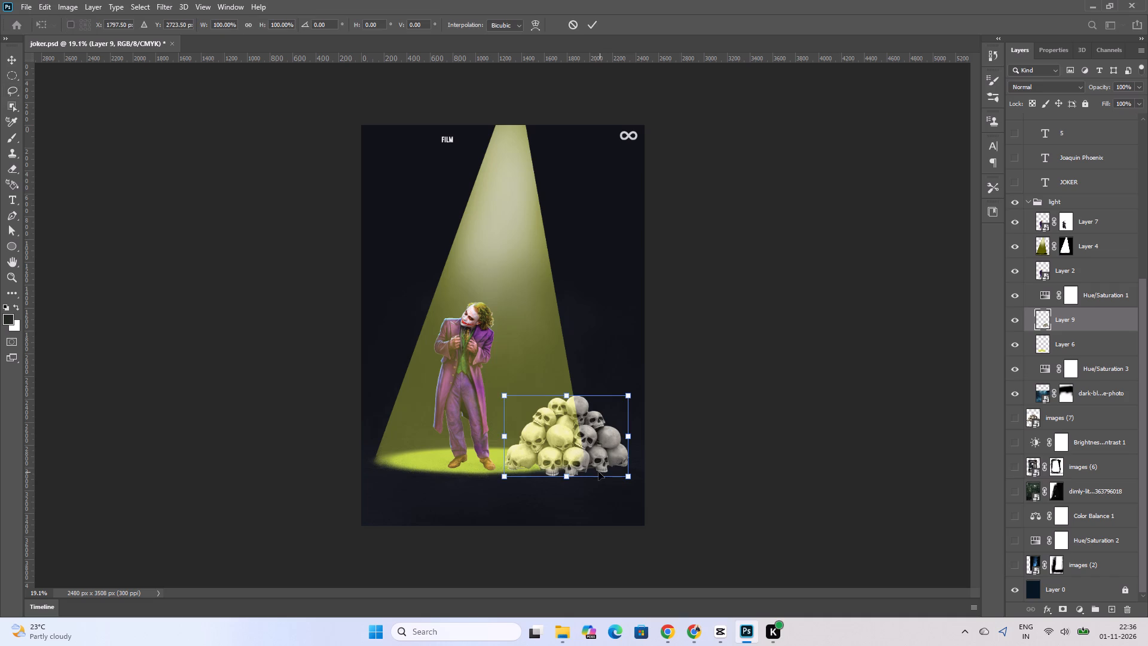
key("space")
key("space")
key("space")
key("space")
key("space")
key("space")
key("space")
scroll(526, 482, "up", 4)
scroll(601, 487, "up", 4, "alt")
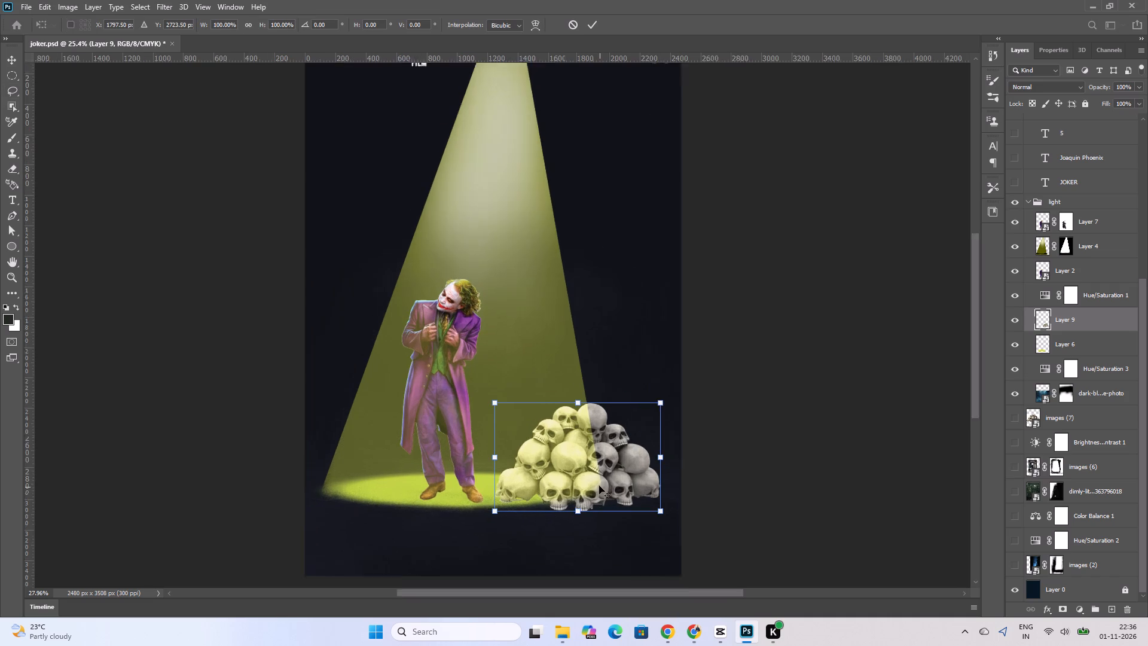
scroll(633, 510, "up", 3, "alt")
left_click_drag(680, 516, 679, 516, "shift")
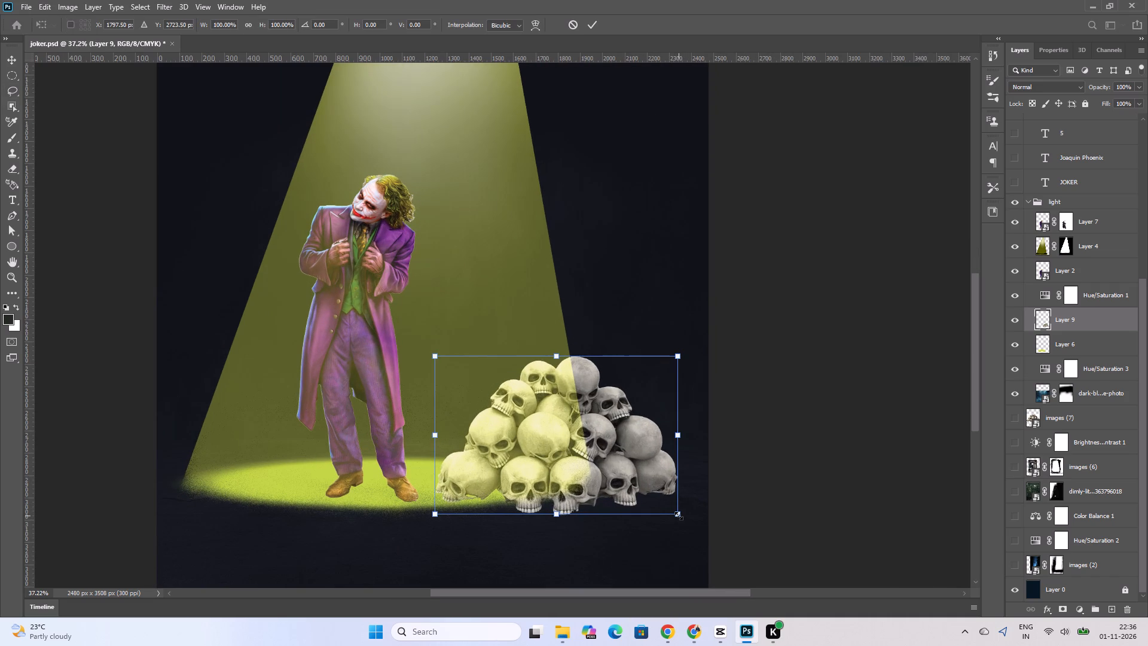
left_click_drag(679, 516, 565, 469, "shift")
left_click_drag(546, 422, 533, 455)
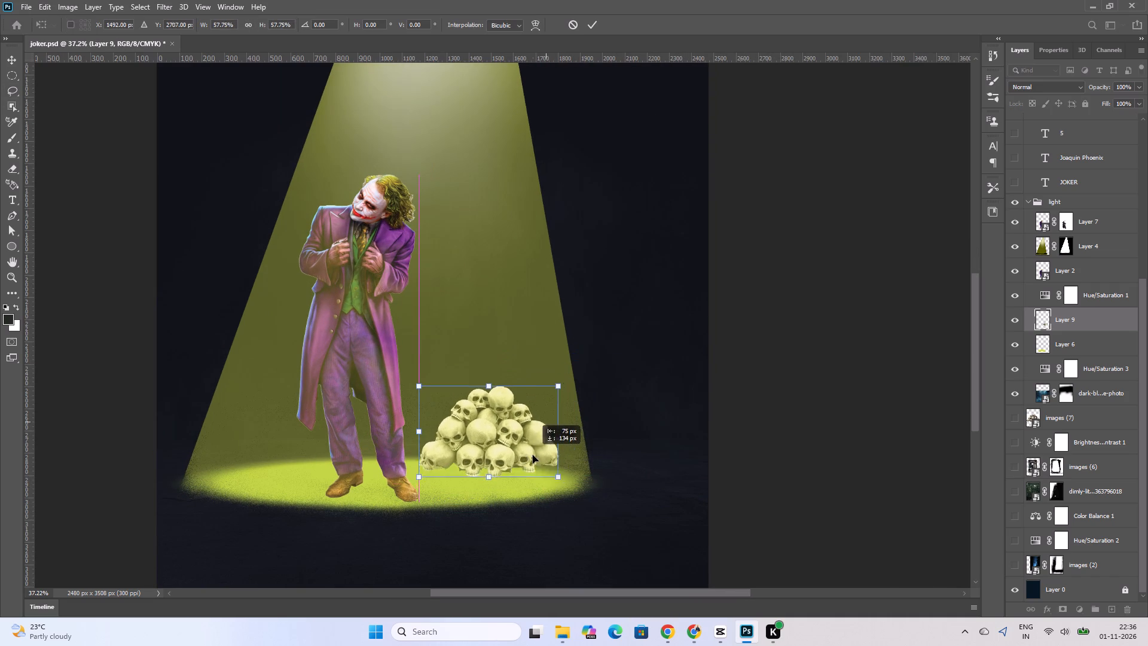
left_click_drag(533, 455, 546, 473)
left_click(637, 482)
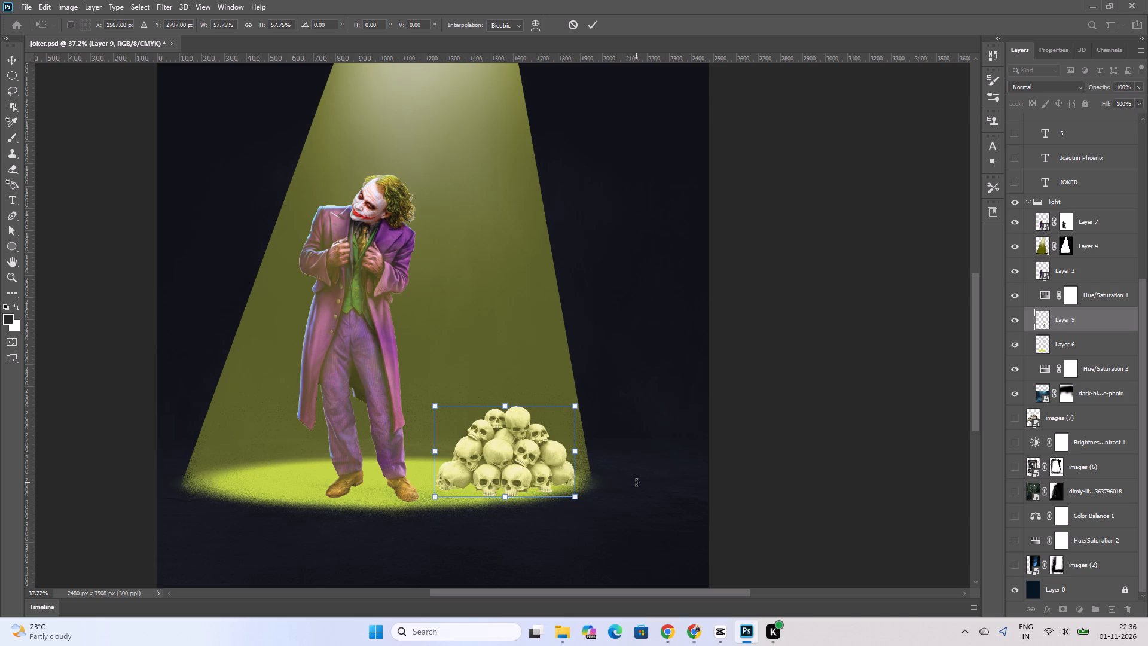
key("Return")
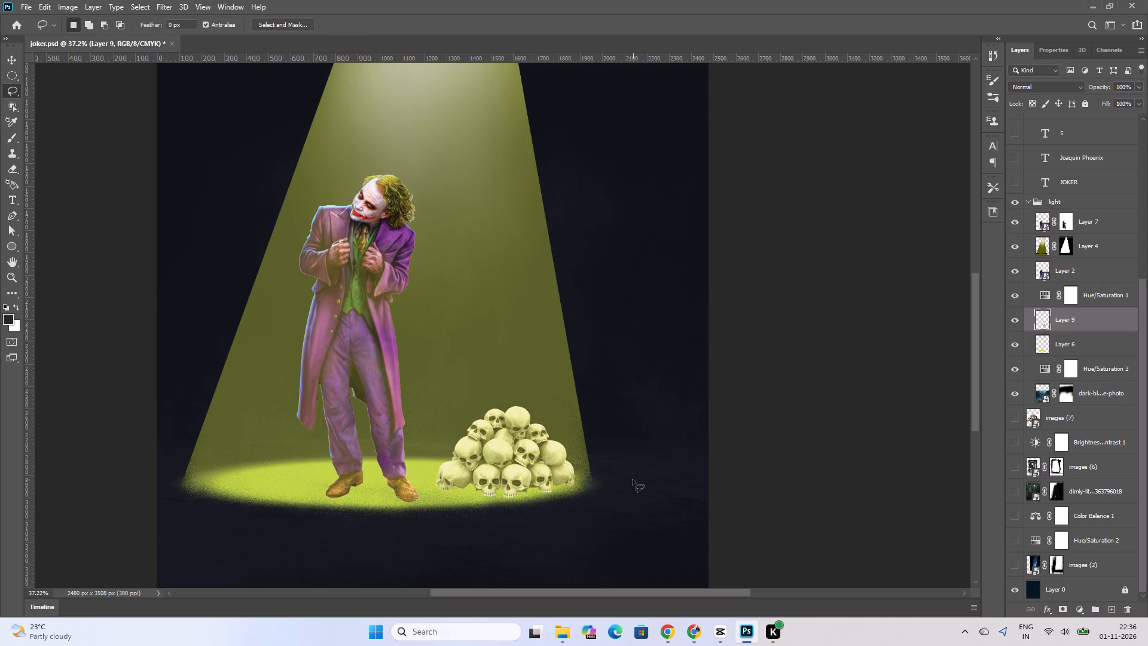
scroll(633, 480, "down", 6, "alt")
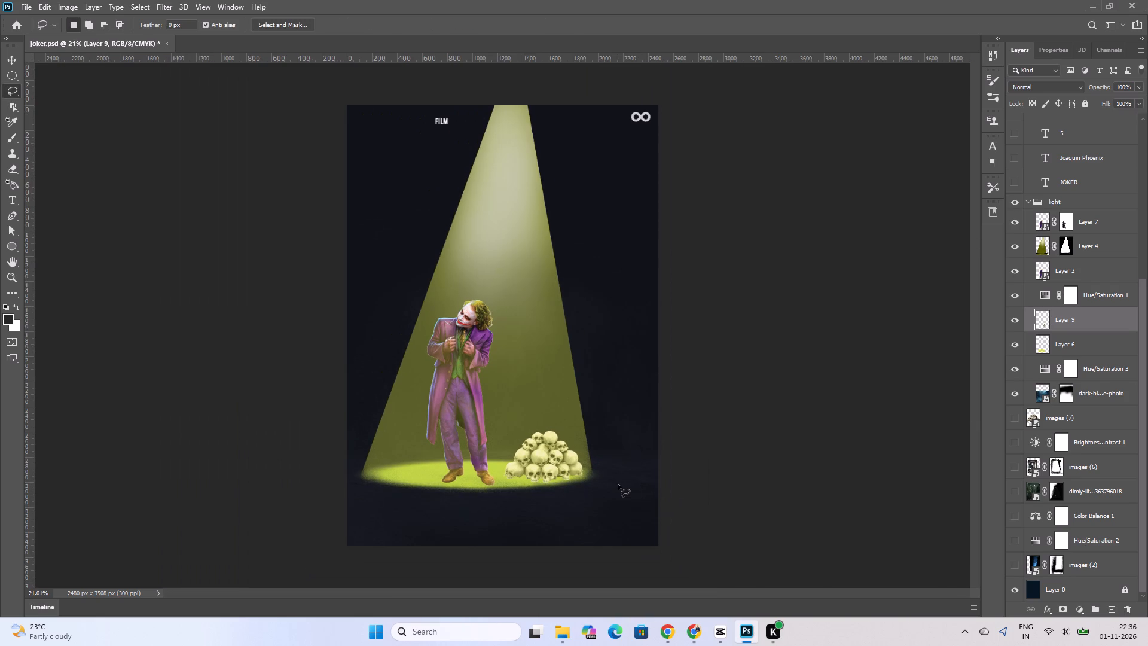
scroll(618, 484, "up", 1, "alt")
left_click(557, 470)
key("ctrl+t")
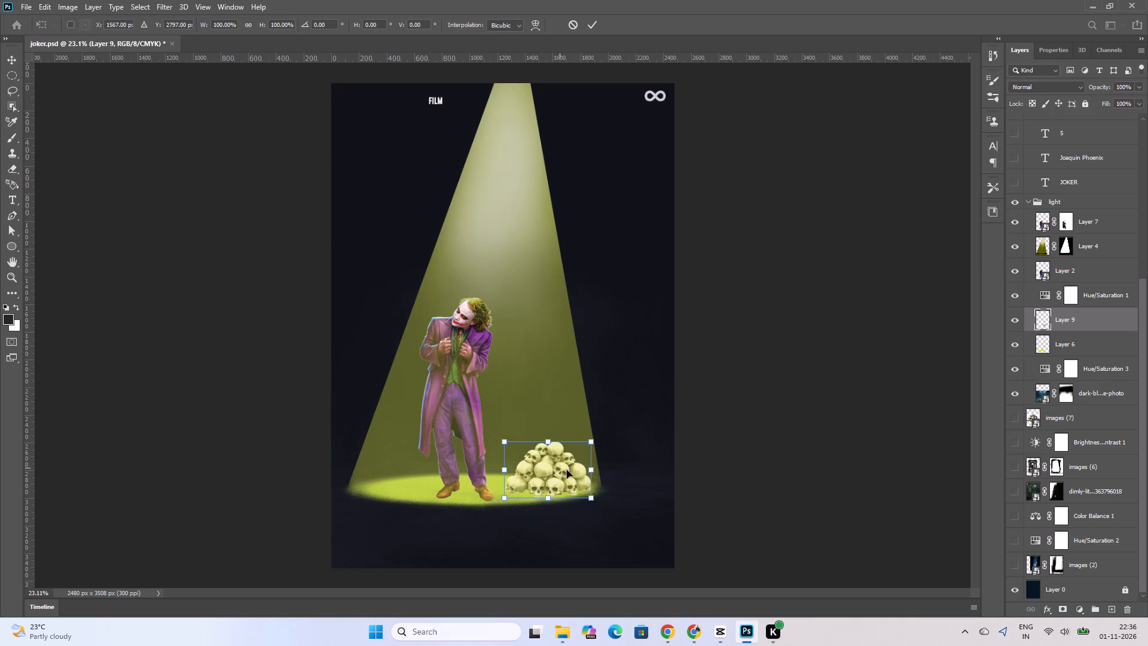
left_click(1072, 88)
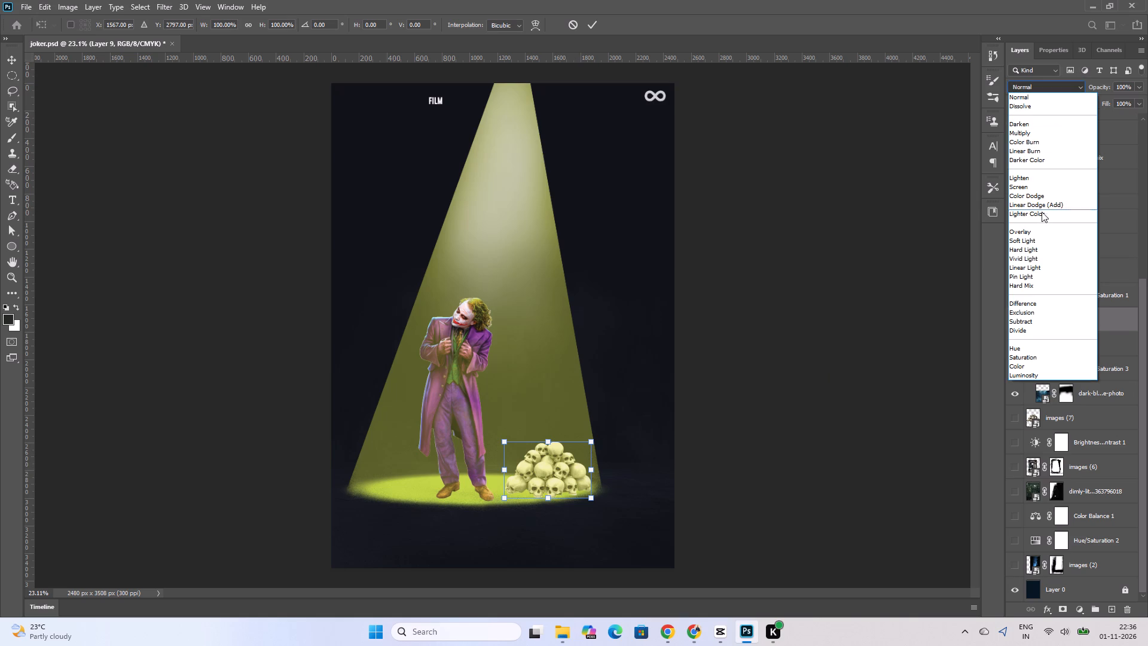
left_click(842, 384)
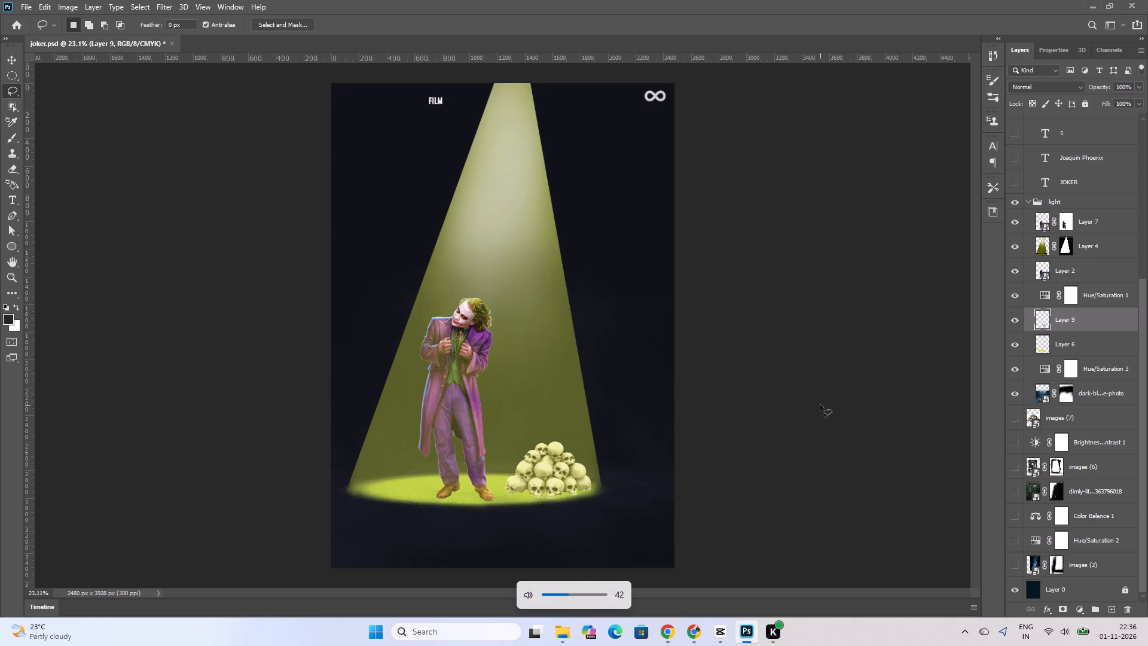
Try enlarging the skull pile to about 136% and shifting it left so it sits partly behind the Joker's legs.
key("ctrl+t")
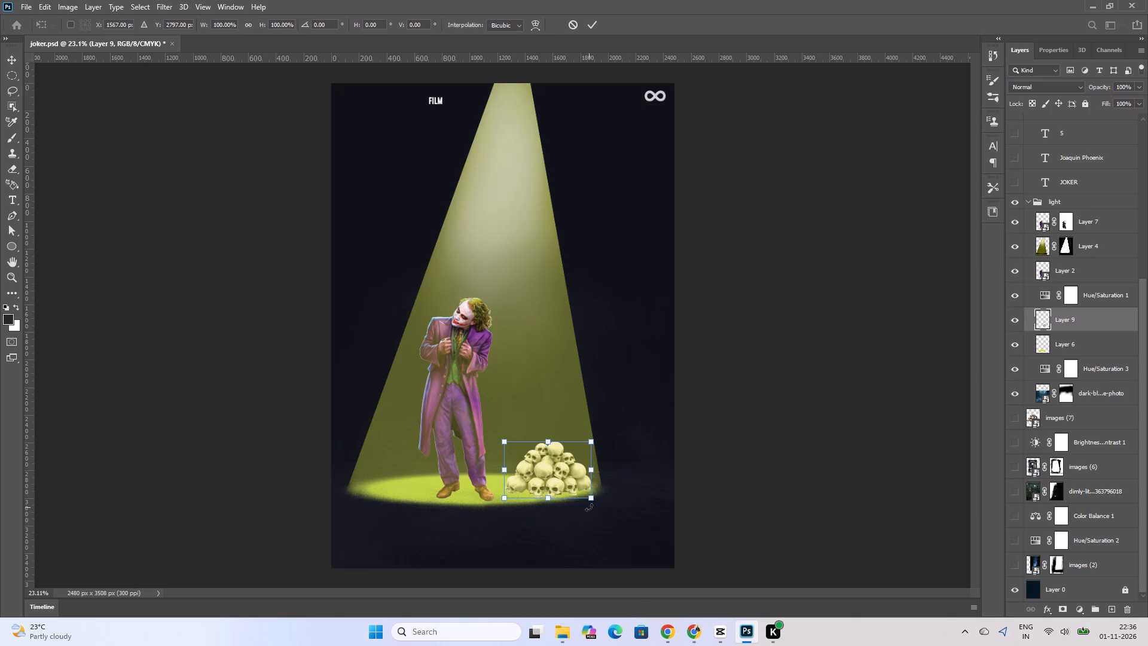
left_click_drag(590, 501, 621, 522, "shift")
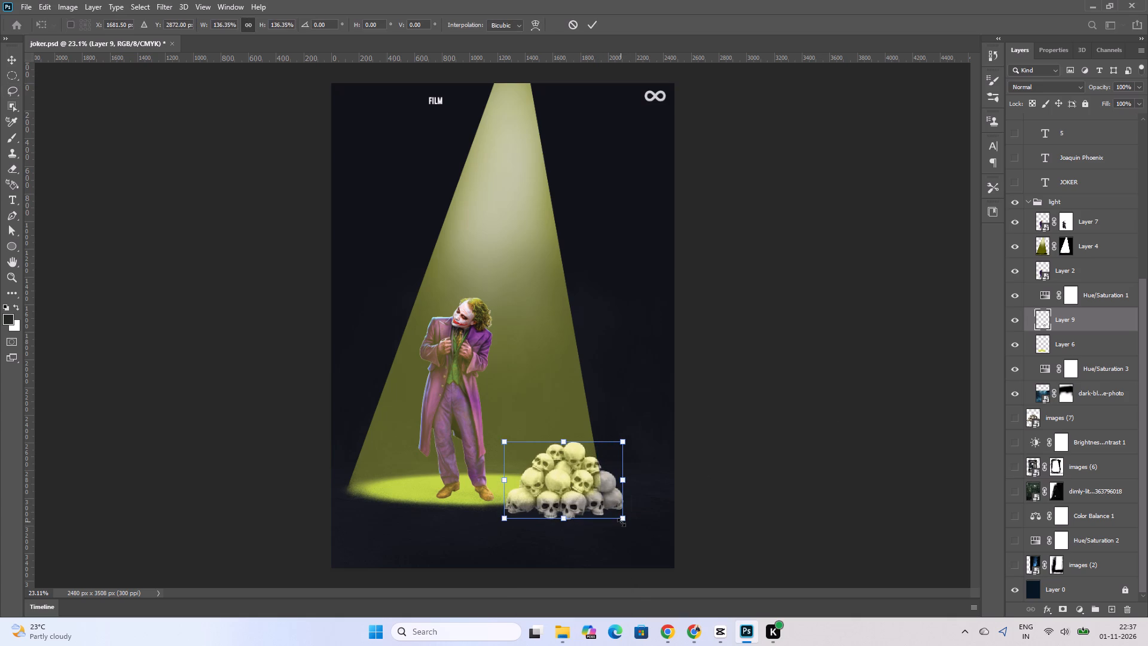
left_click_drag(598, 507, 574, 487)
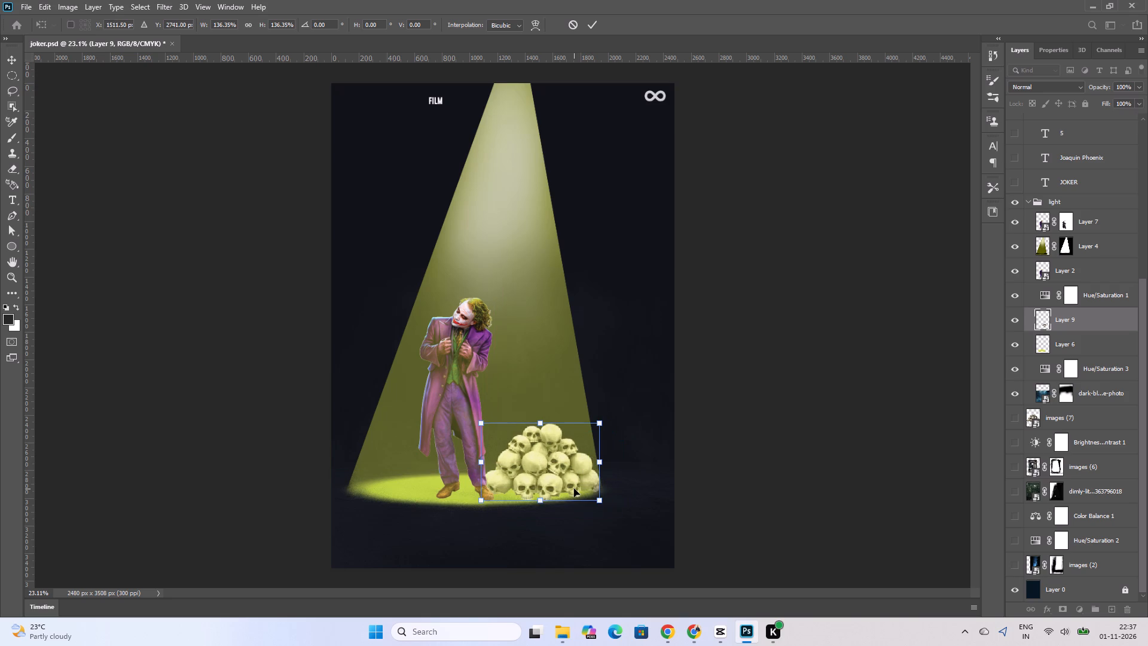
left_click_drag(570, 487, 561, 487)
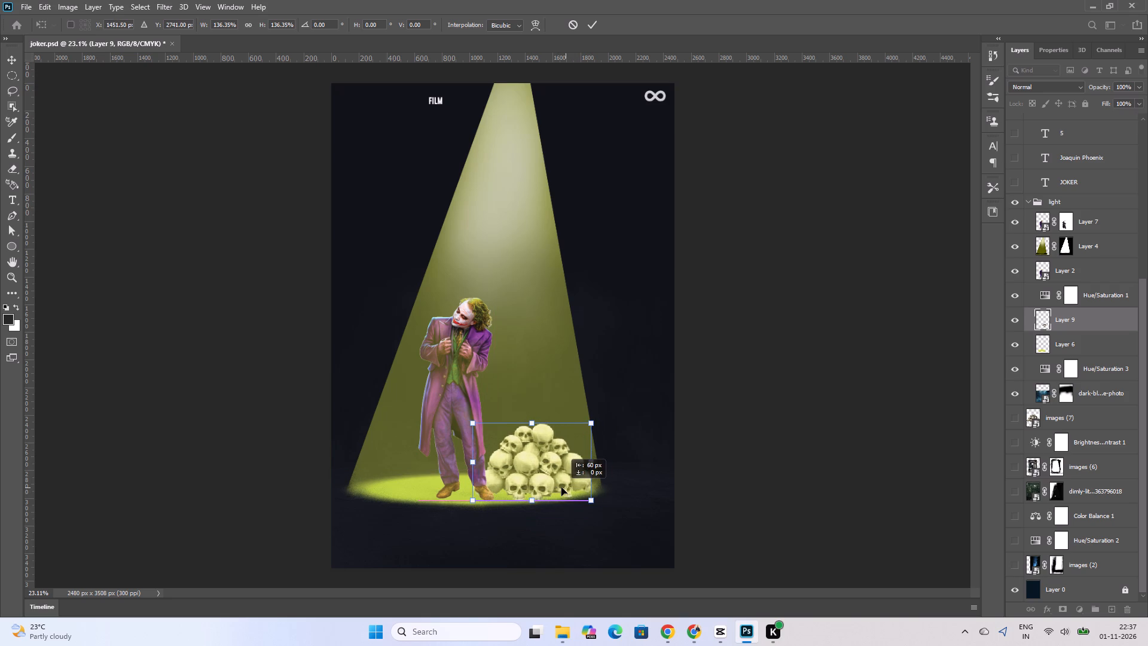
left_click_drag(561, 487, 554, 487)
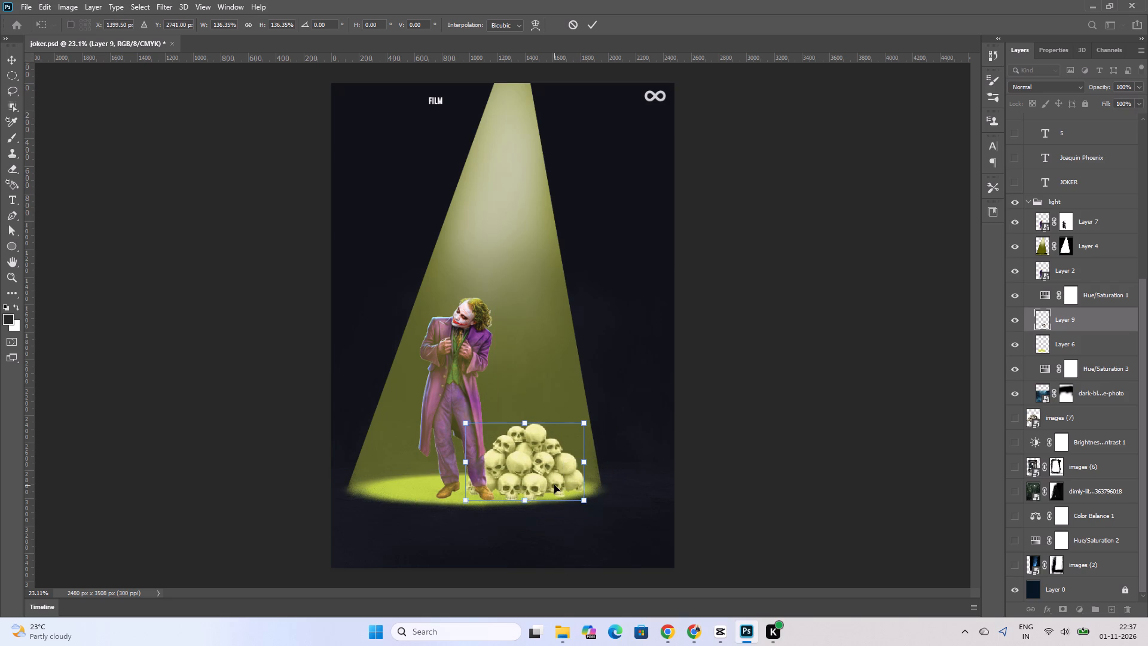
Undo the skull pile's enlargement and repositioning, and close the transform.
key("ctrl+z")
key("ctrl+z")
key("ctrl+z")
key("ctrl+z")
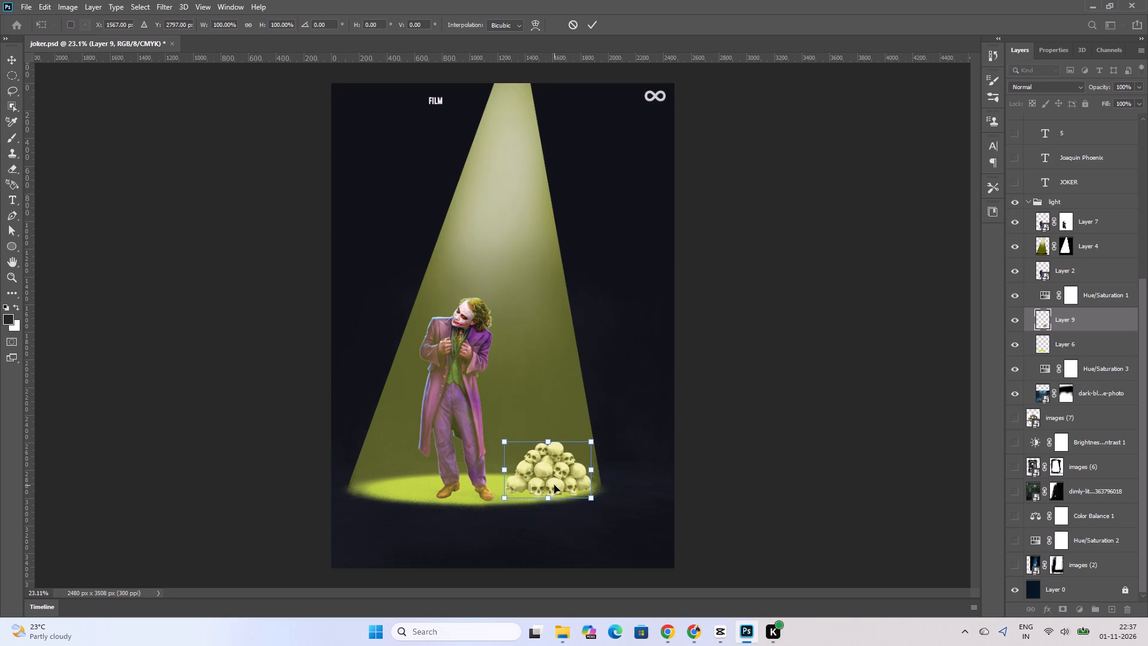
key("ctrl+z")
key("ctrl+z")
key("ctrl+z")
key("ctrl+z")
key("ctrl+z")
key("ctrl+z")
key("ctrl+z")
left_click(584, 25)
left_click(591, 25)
Undo the skull layer's scaling and layer-order changes, back to the full-size Layer 9 directly below the light group.
key("ctrl+z")
key("ctrl+z")
key("ctrl+z")
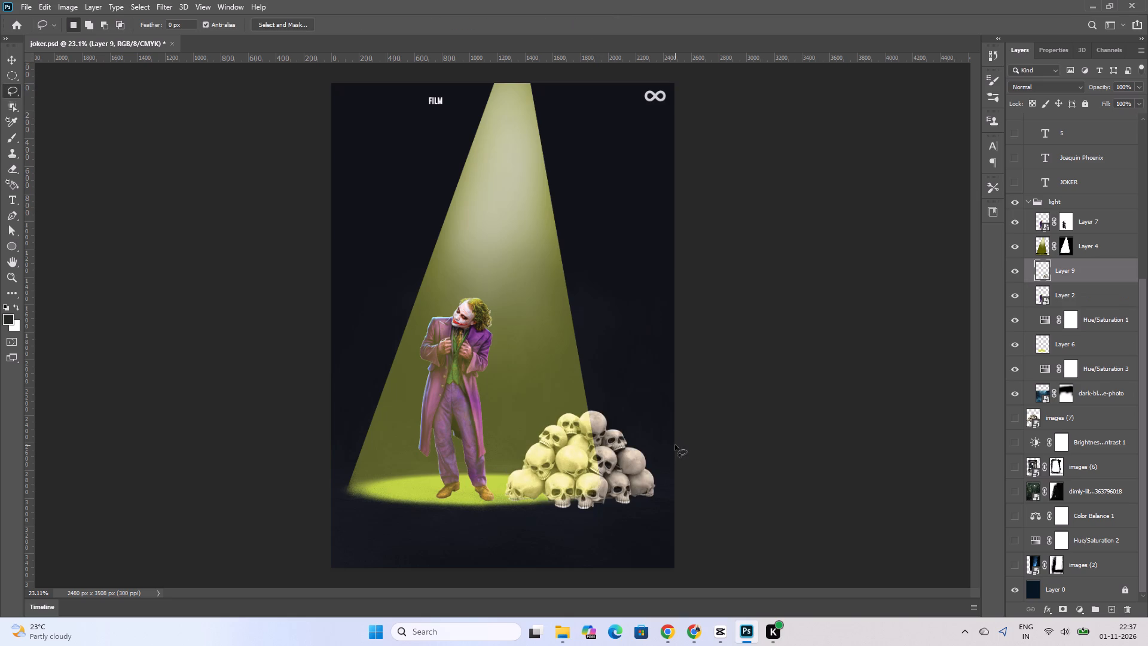
left_click(1073, 268)
key("ctrl+z")
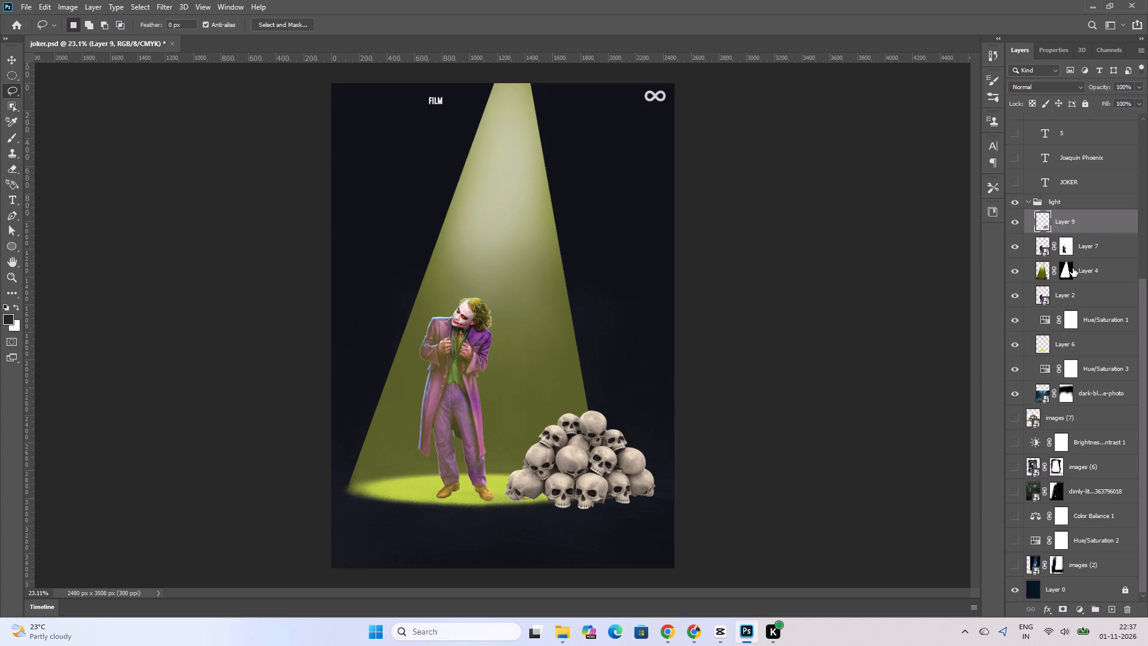
key("ctrl+z")
key("ctrl+z")
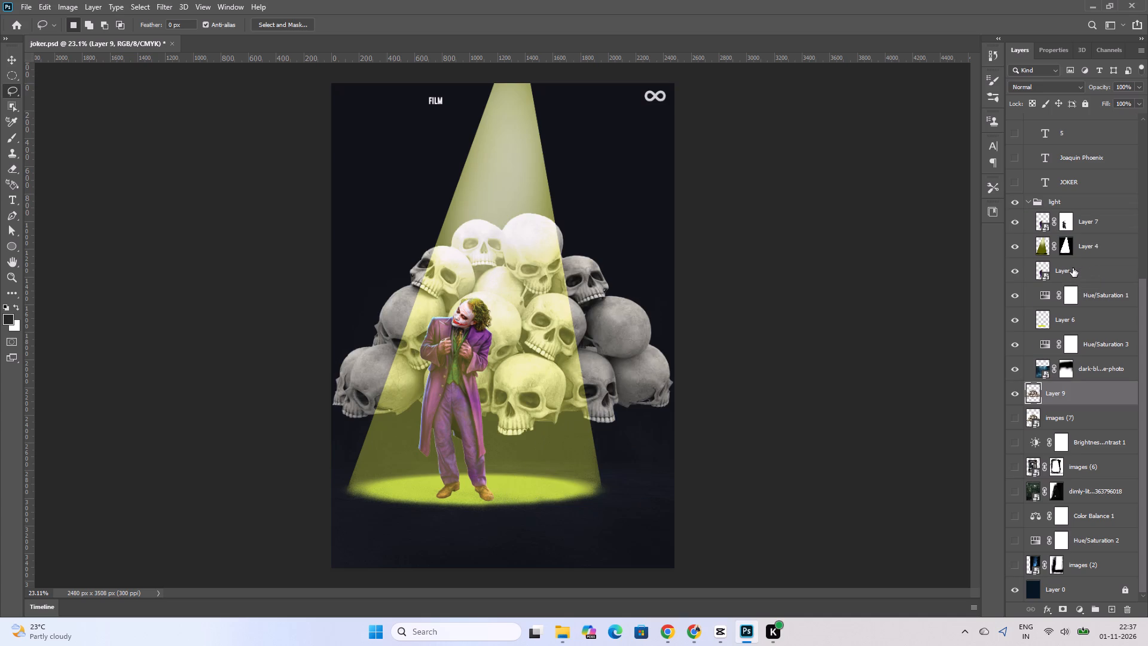
Convert the full-size skull layer, Layer 9, to a smart object.
right_click(1061, 392)
left_click(960, 279)
Check the hidden images (7) layer below Layer 9 and delete it.
left_click(1013, 420)
left_click(1013, 420)
left_click(1054, 417)
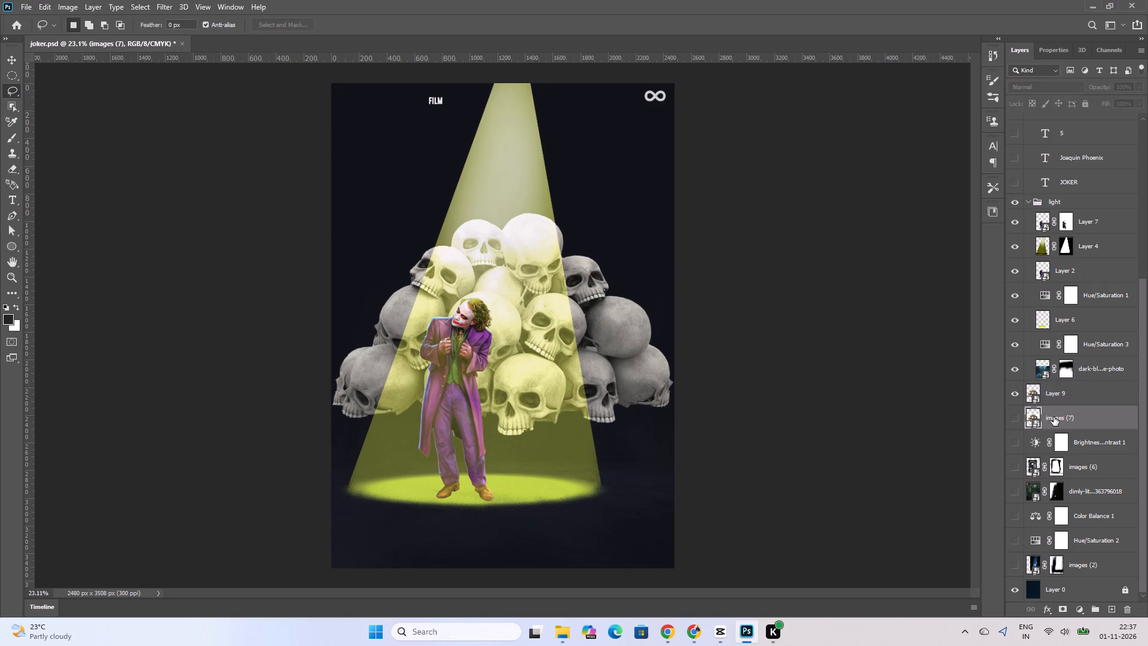
key("Delete")
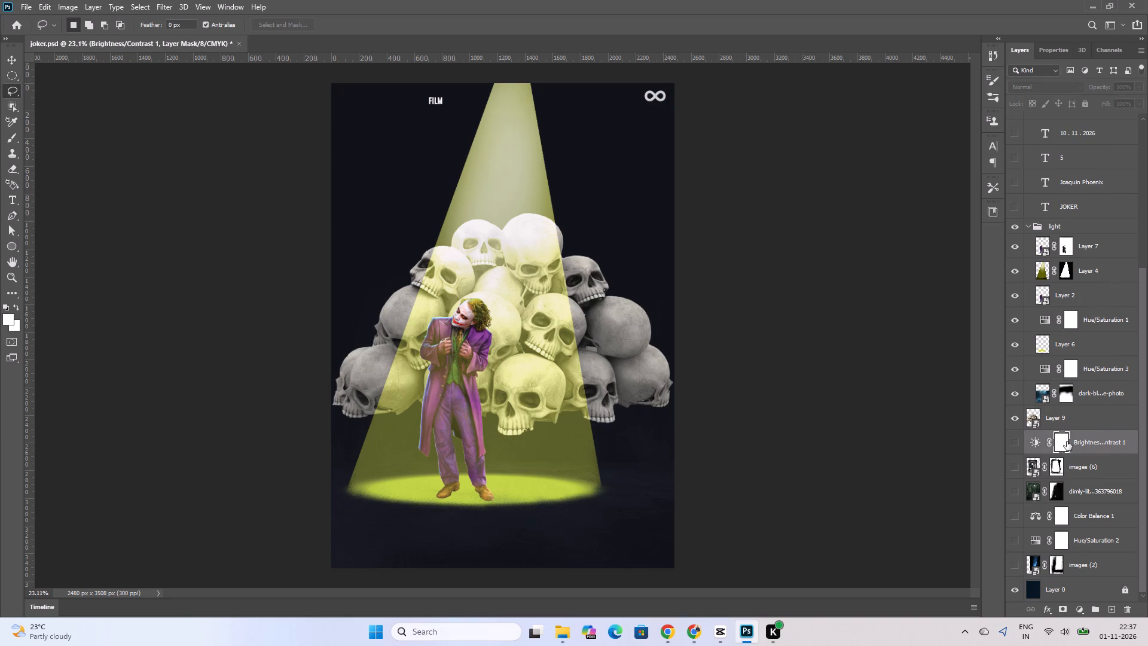
Move Layer 9 into the light group, placing it between Layer 6 and Hue/Saturation 3.
left_click_drag(1055, 421, 1068, 263)
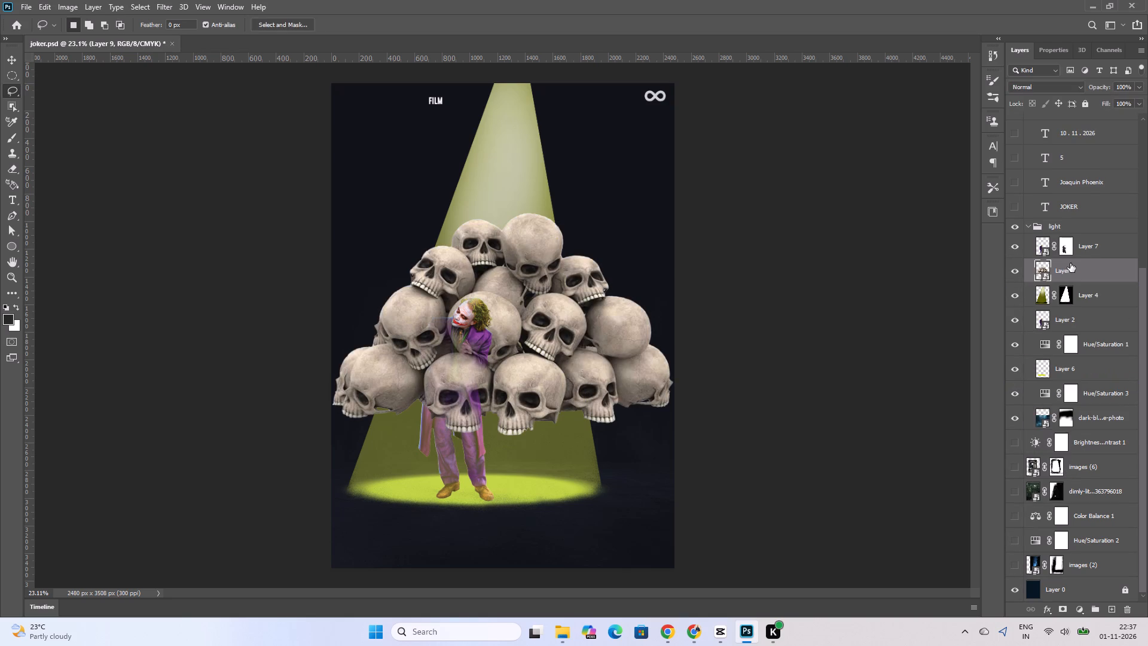
left_click_drag(1069, 271, 1072, 385)
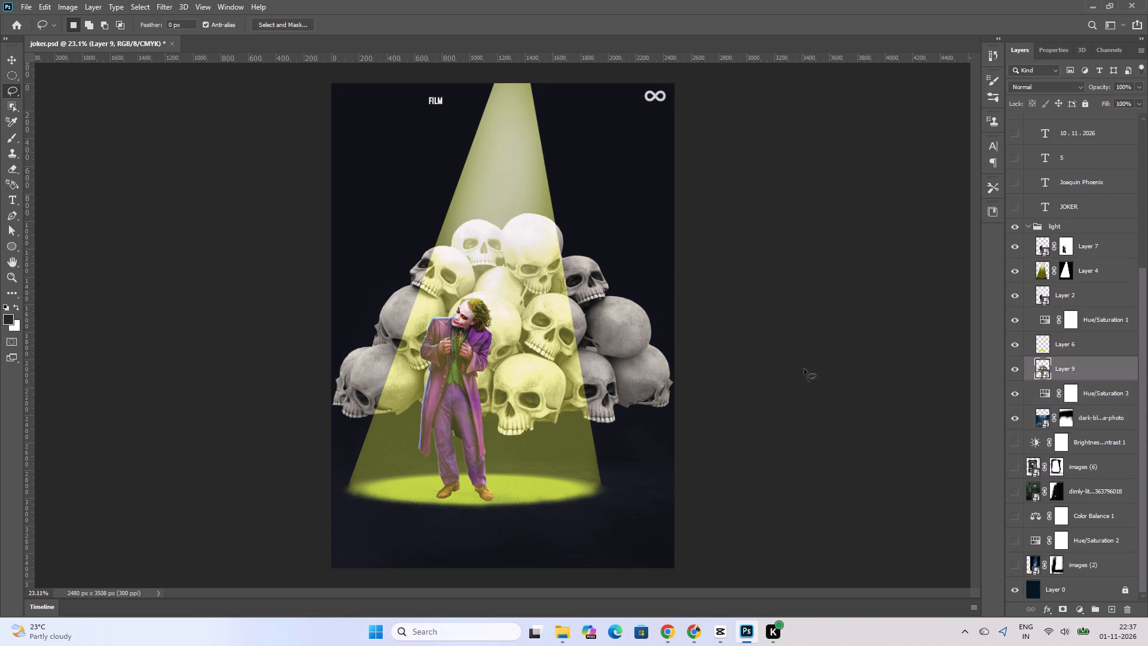
Scale the skull pile down to about 29% and place it in the light pool beside the Joker's feet.
key("ctrl+t")
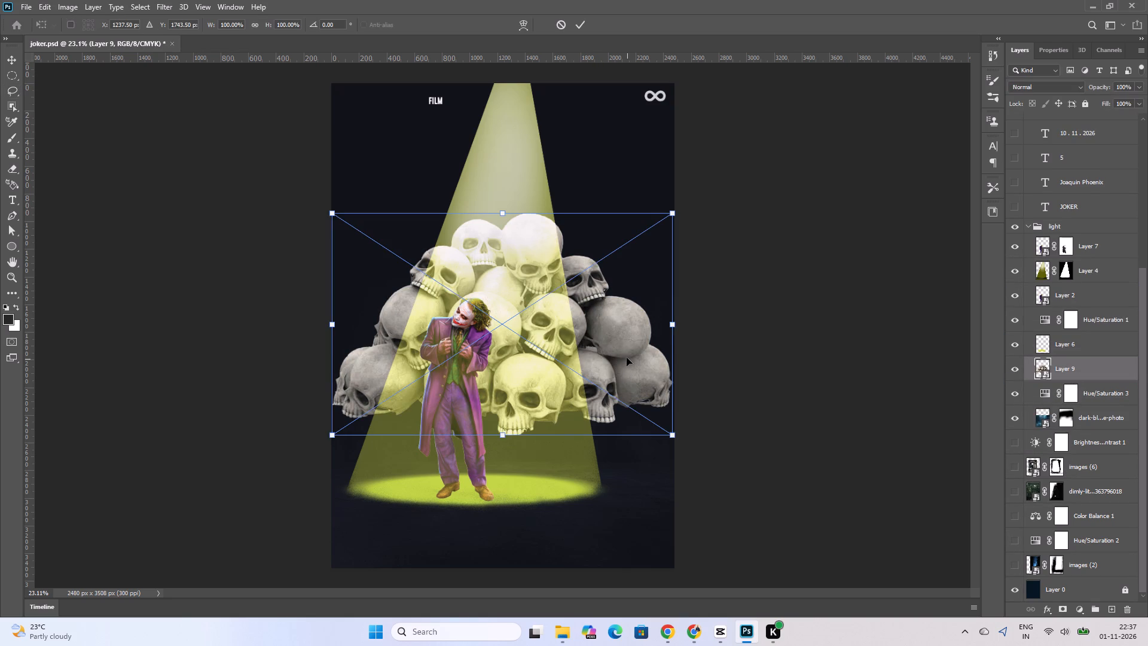
left_click_drag(674, 435, 447, 348, "shift")
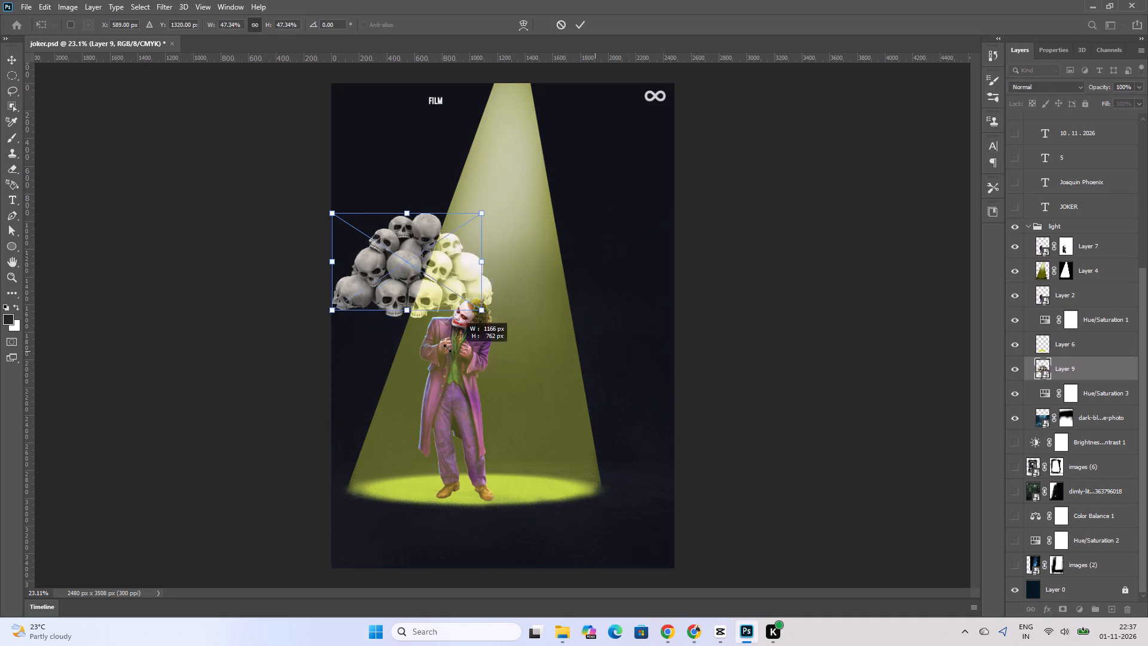
left_click_drag(447, 348, 404, 320, "shift")
left_click_drag(393, 268, 534, 450)
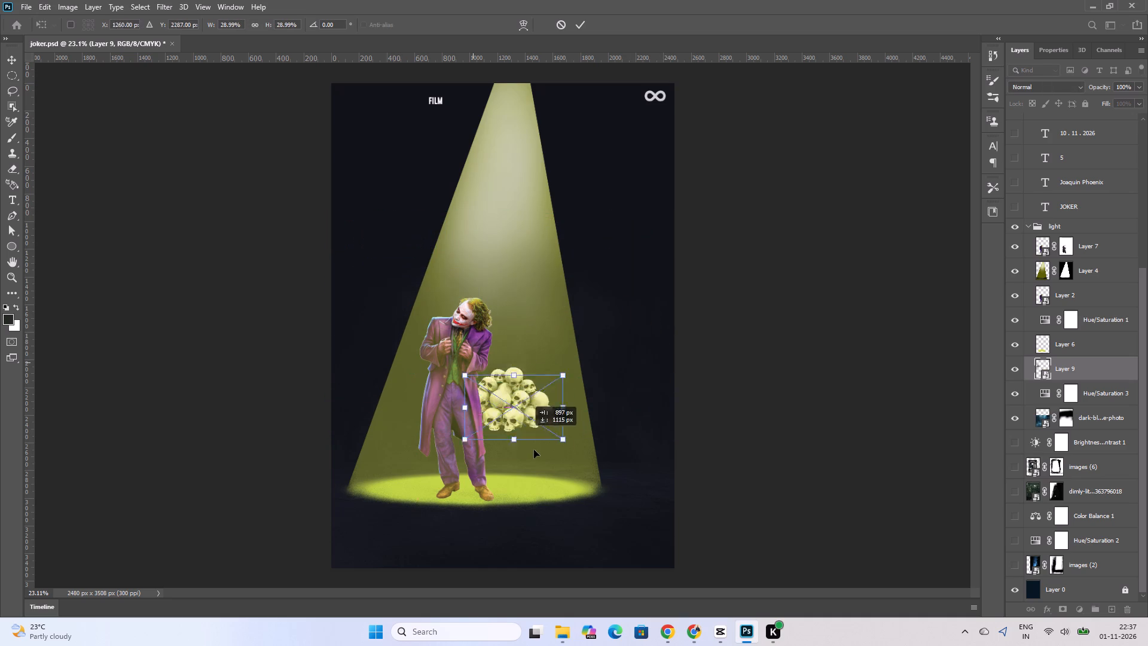
left_click_drag(534, 450, 554, 490)
Move Layer 9 up within the light group, between Layer 2 and Hue/Saturation 1.
left_click_drag(1065, 366, 1066, 397)
left_click_drag(1066, 391, 1070, 307)
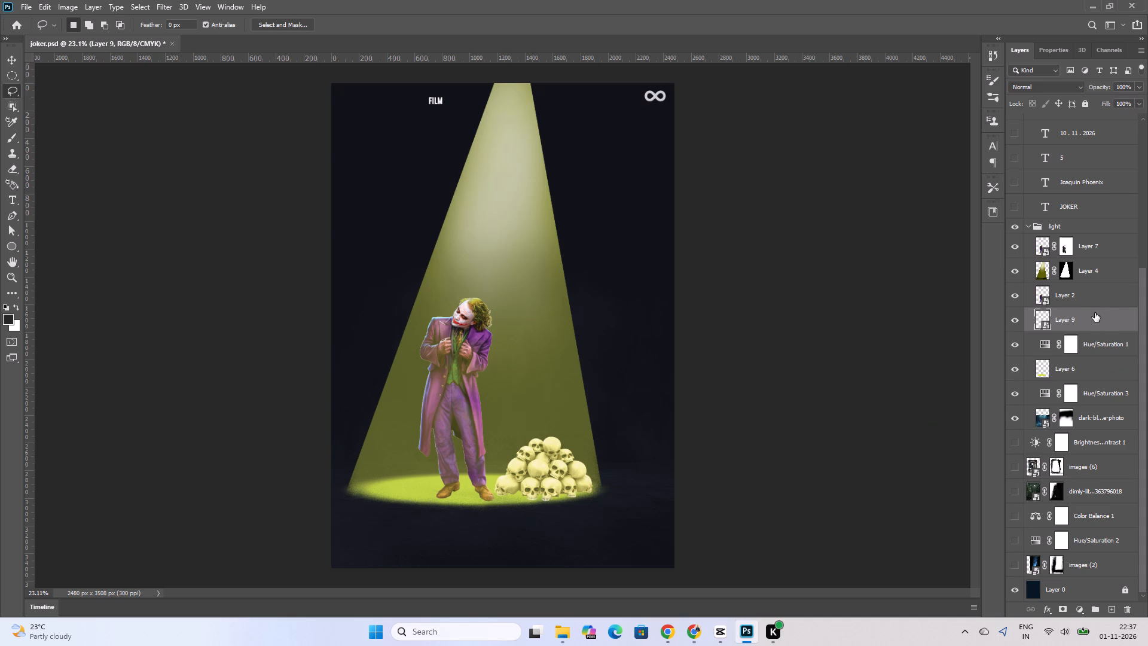
Preview blend modes for Layer 9, keep Normal, and lower its opacity to 71%.
left_click(1062, 86)
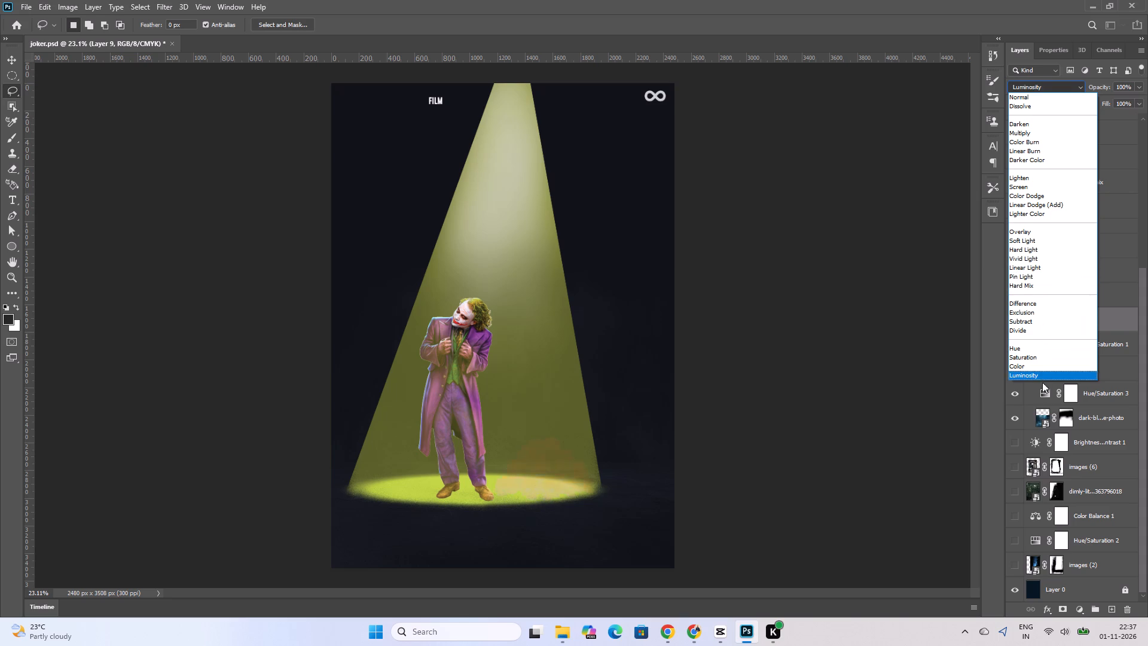
left_click(949, 101)
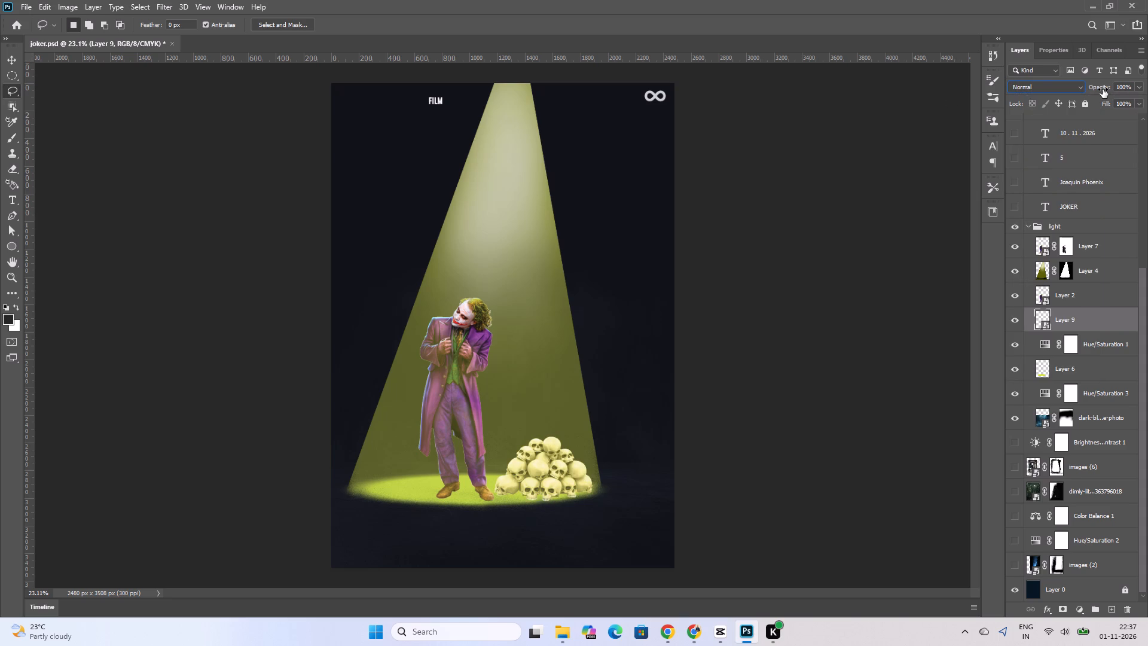
left_click_drag(1103, 89, 1083, 92)
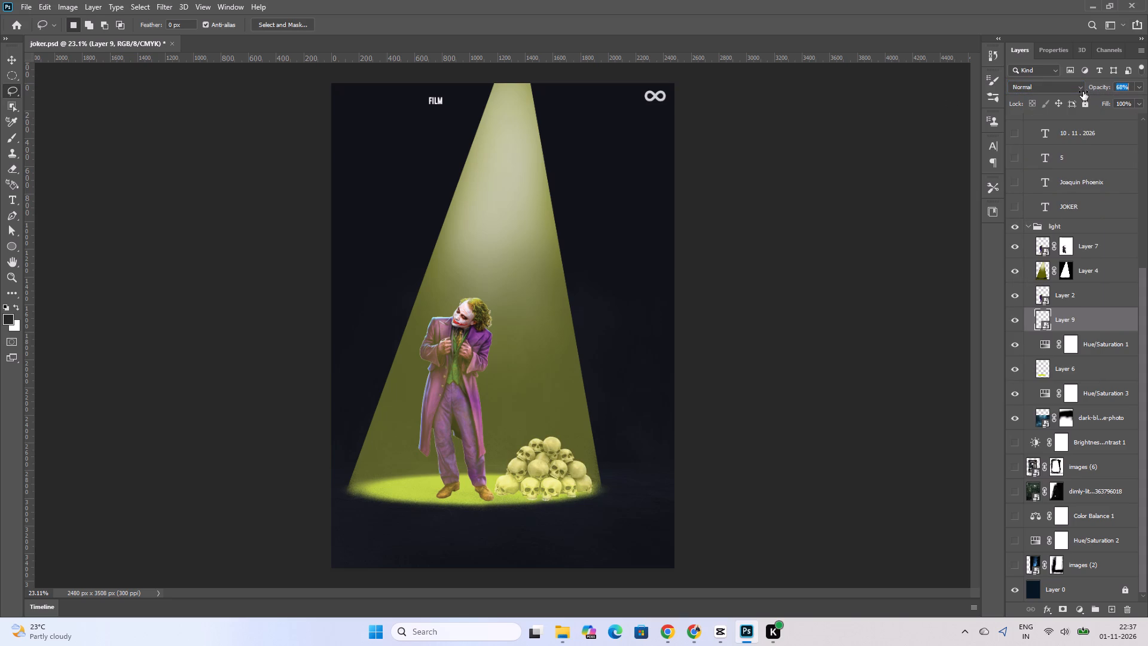
left_click_drag(1083, 92, 1085, 92)
Enlarge the skull pile slightly, to about 30.6%, by extending its upper corner toward the Joker.
left_click(564, 465)
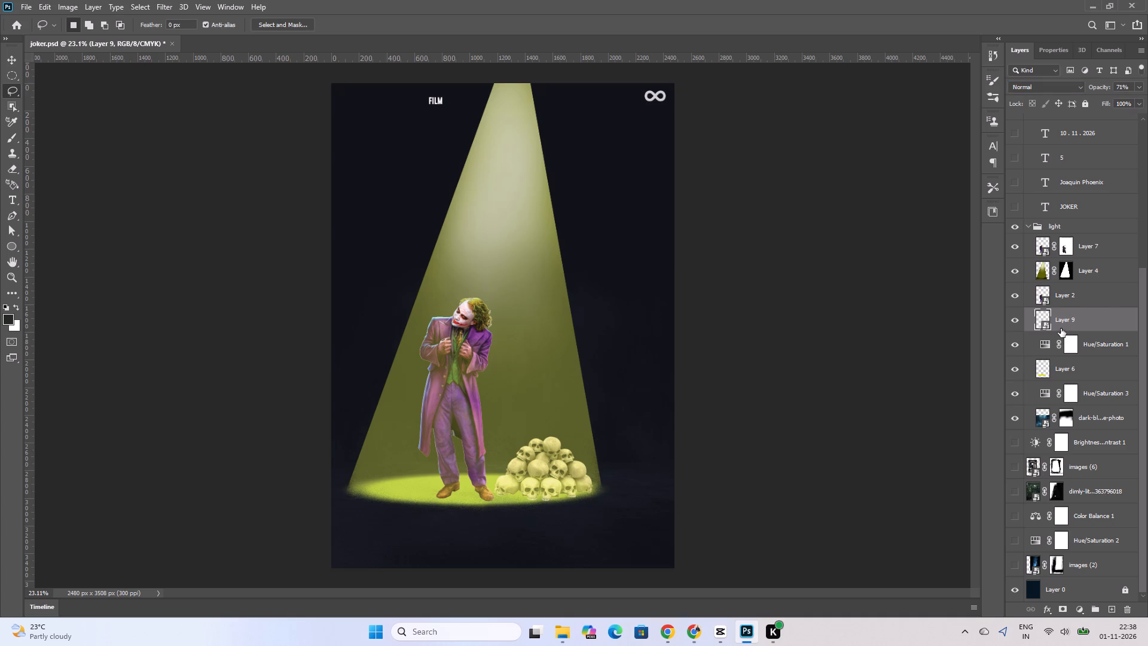
key("ctrl+t")
left_click(564, 474)
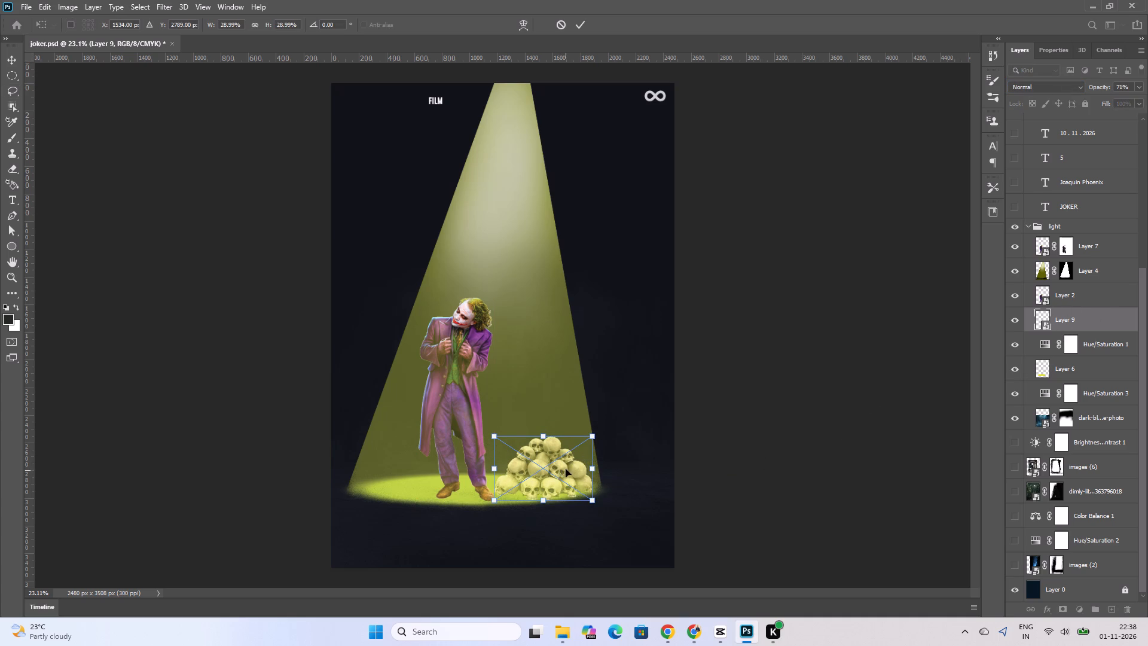
left_click(491, 435, "shift")
left_click_drag(497, 435, 490, 434, "shift")
Nudge the skull pile up and slightly away from the Joker, to X 1523.5 px and Y 2741 px.
key("Up")
key("Up")
key("Up")
key("Up")
key("Up")
key("Up")
key("Down")
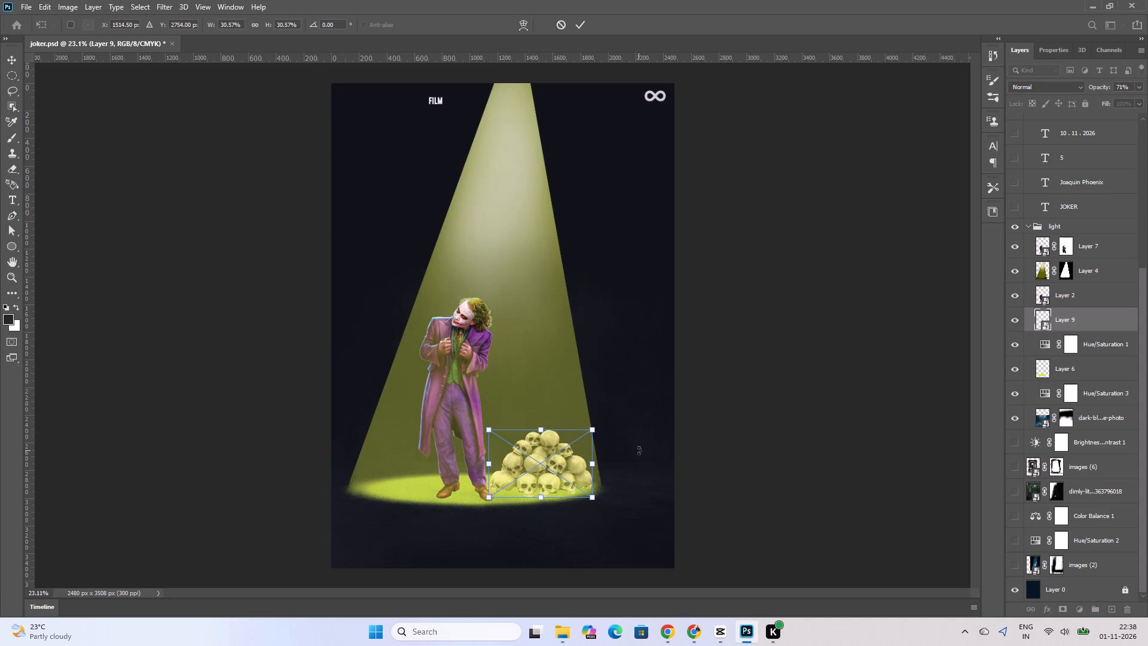
key("Right")
key("Right")
key("Right")
key("Right")
key("Down")
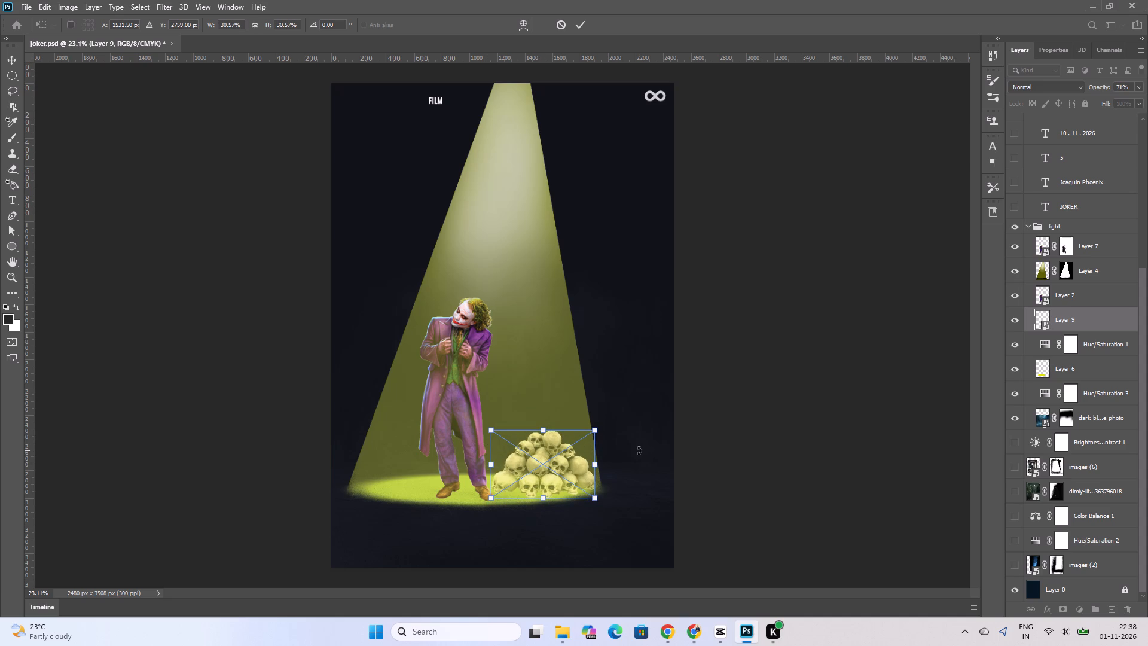
key("Up")
key("Up")
key("Up")
key("Up")
key("Left")
key("Left")
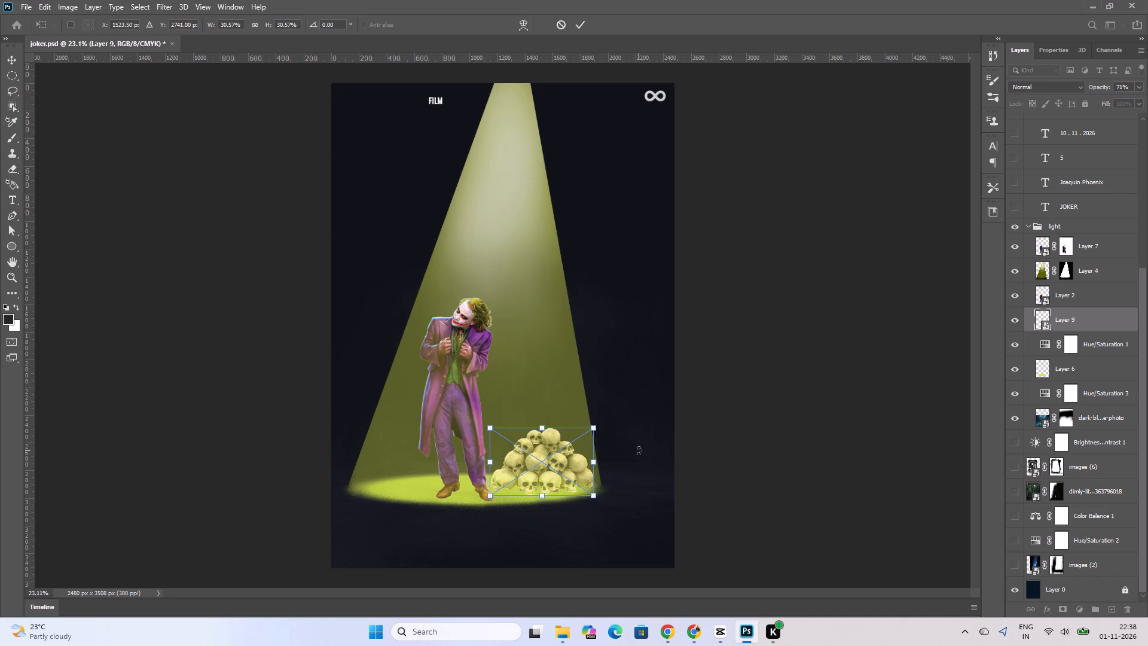
Show the JOKER, Joaquin Phoenix, 5 and 10 . 11 . 2026 text layers, toggling two of them to check their content.
left_click(1017, 209)
left_click(1010, 183)
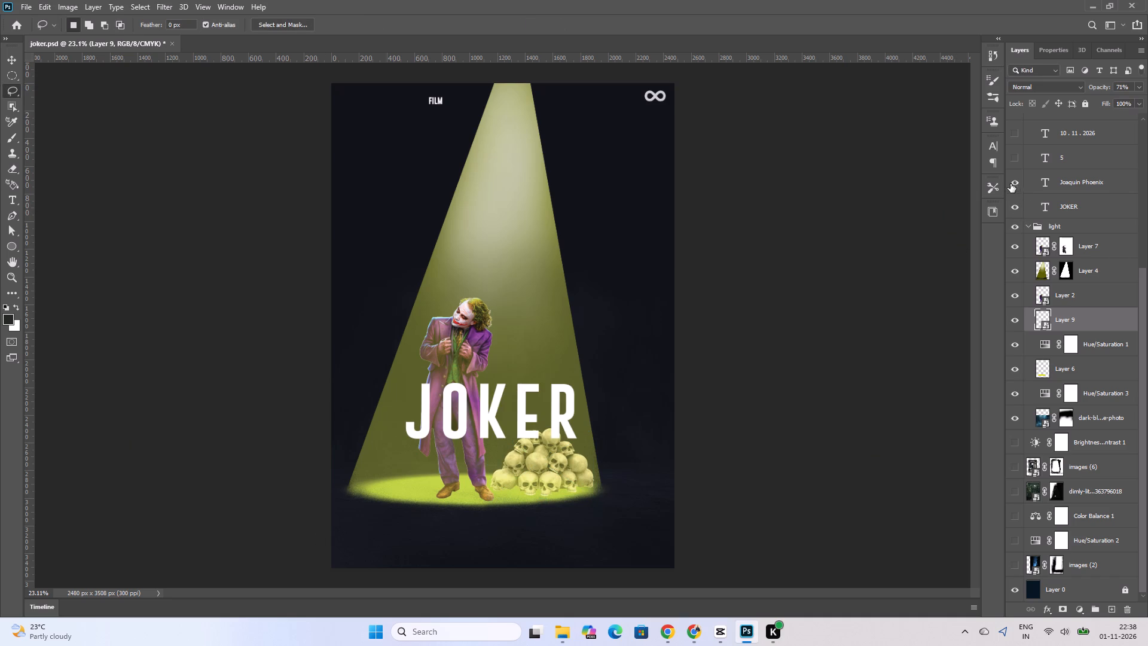
left_click(1012, 159)
left_click(1015, 123)
scroll(1030, 158, "up", 2)
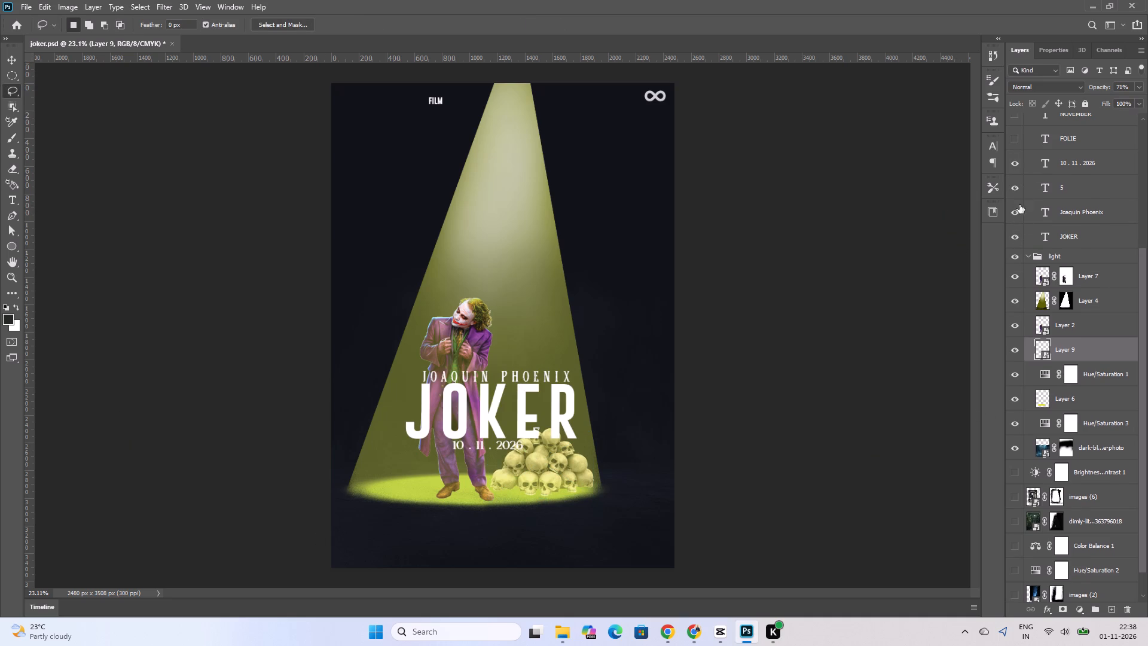
left_click(1014, 214)
left_click(1015, 191)
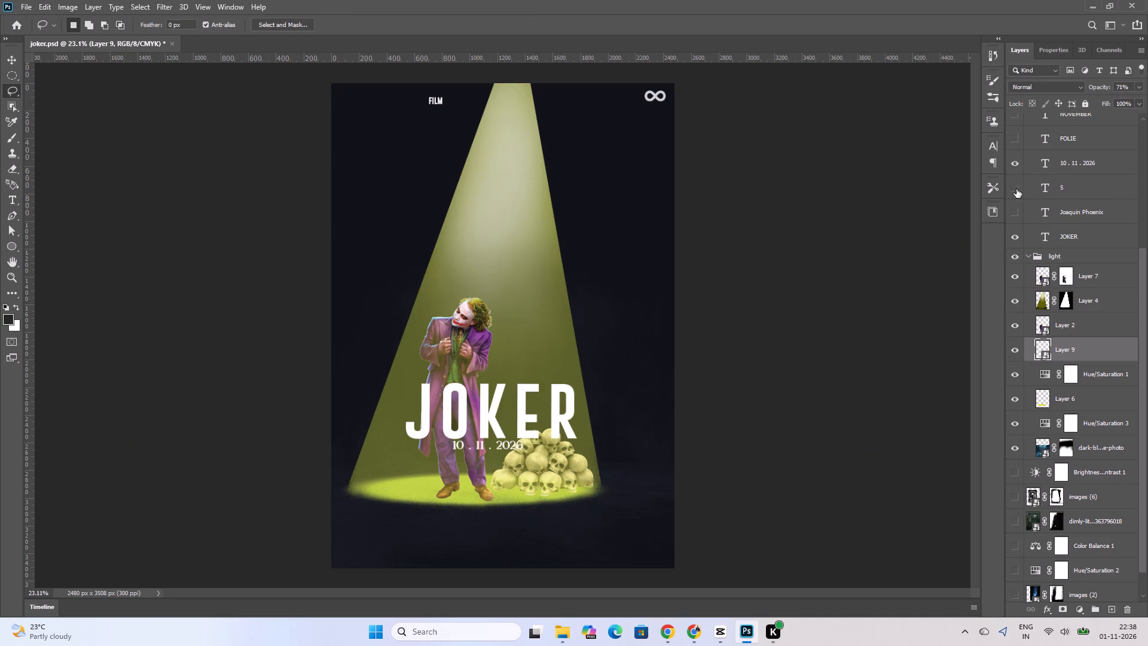
left_click(1016, 189)
left_click(1013, 214)
Show the remaining hidden text layers: FOLIE, NOVEMBER, both A layers, Deux, the film description and ToddPhillips.
left_click(1013, 139)
scroll(1019, 141, "up", 1)
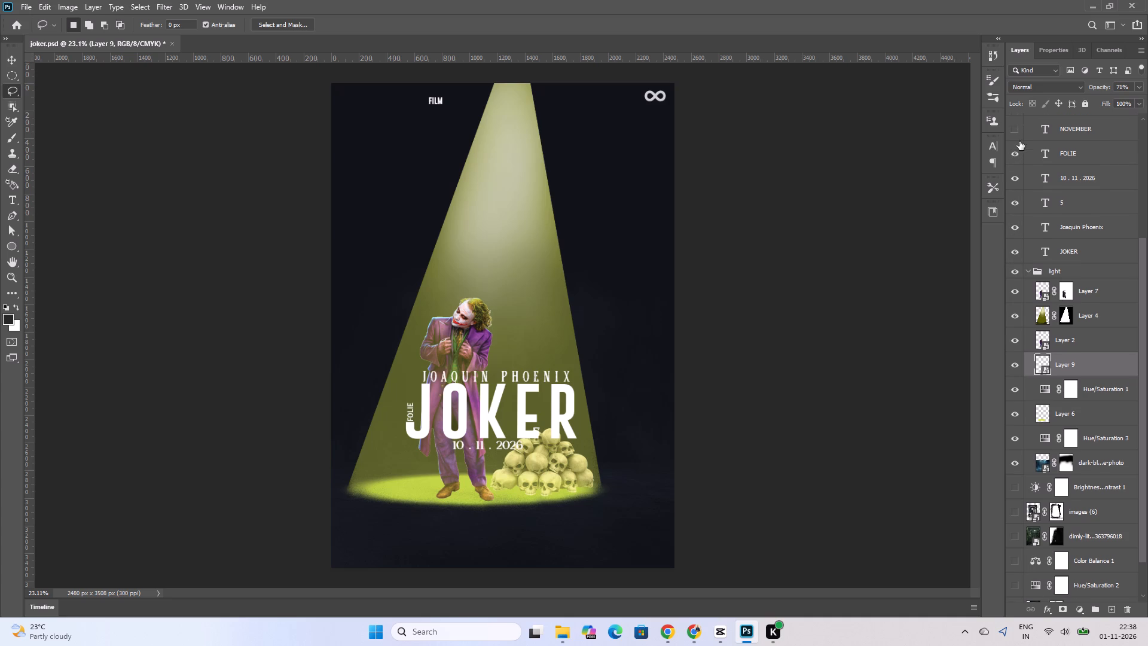
scroll(1019, 141, "up", 1)
left_click(1017, 145)
left_click(1016, 120)
scroll(1030, 154, "up", 4)
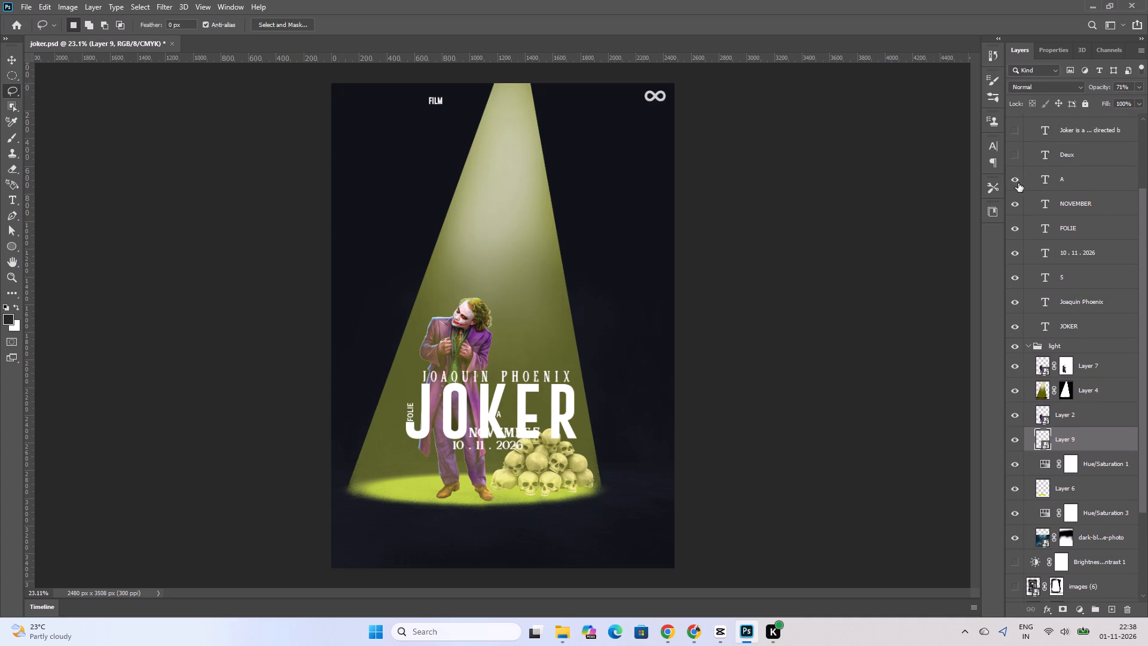
left_click(1014, 150)
left_click(1017, 132)
scroll(1028, 144, "up", 3)
left_click(1015, 150)
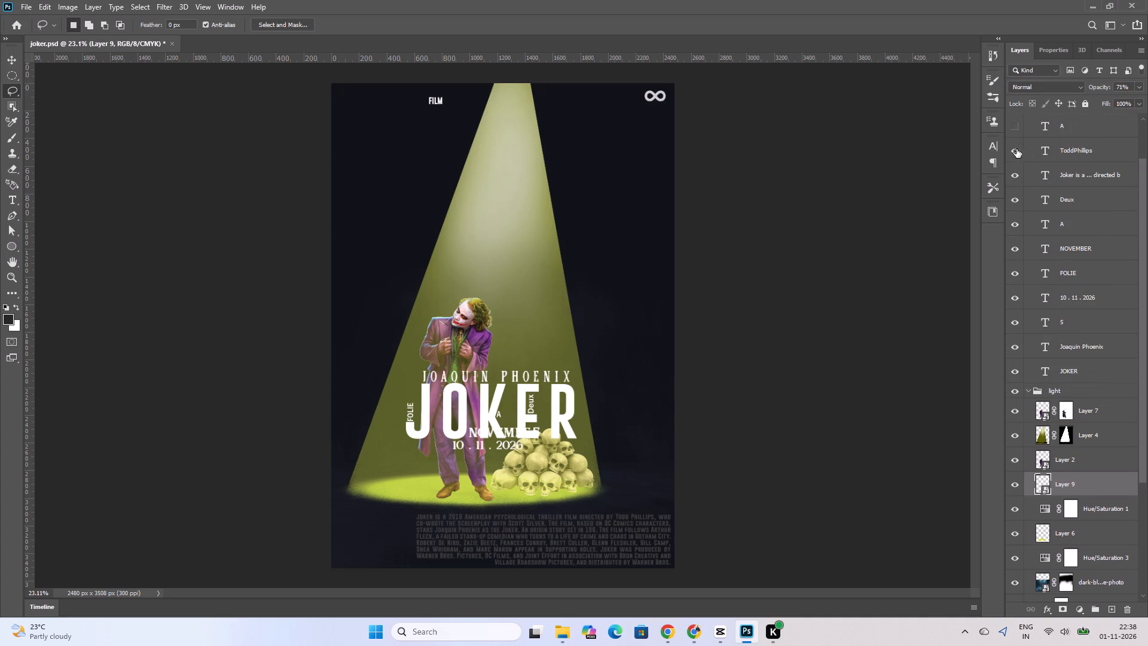
left_click(1015, 126)
scroll(1031, 144, "up", 7)
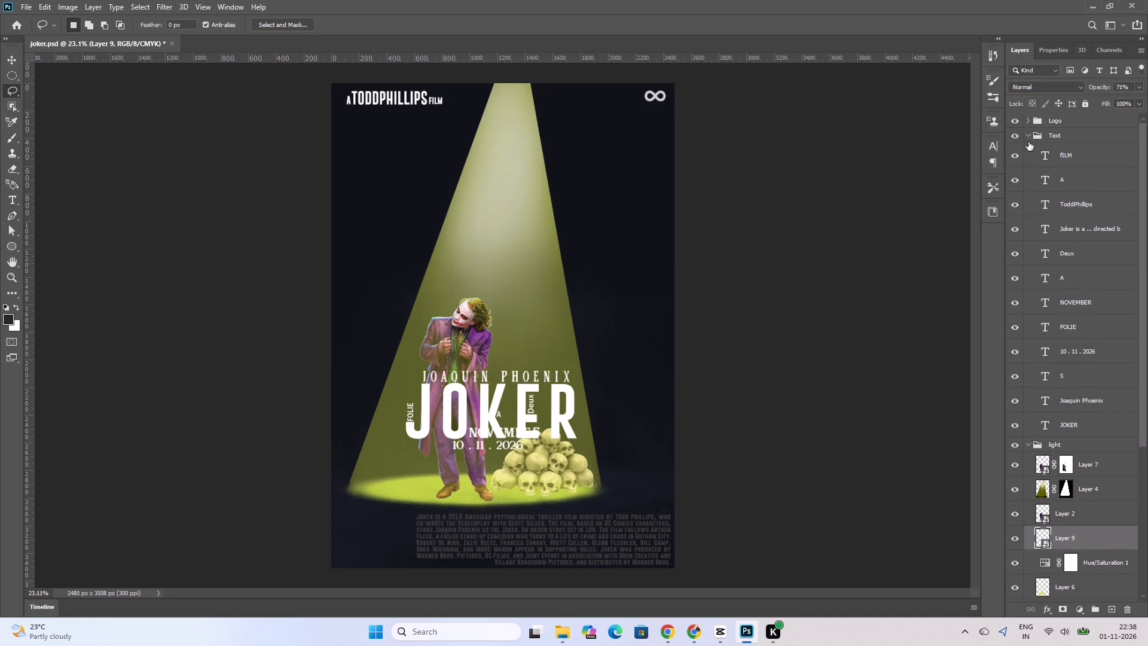
Check the Logo group's contents and collapse the Logo, Text and light groups.
scroll(1046, 167, "down", 6)
scroll(1046, 169, "up", 8)
left_click(1028, 120)
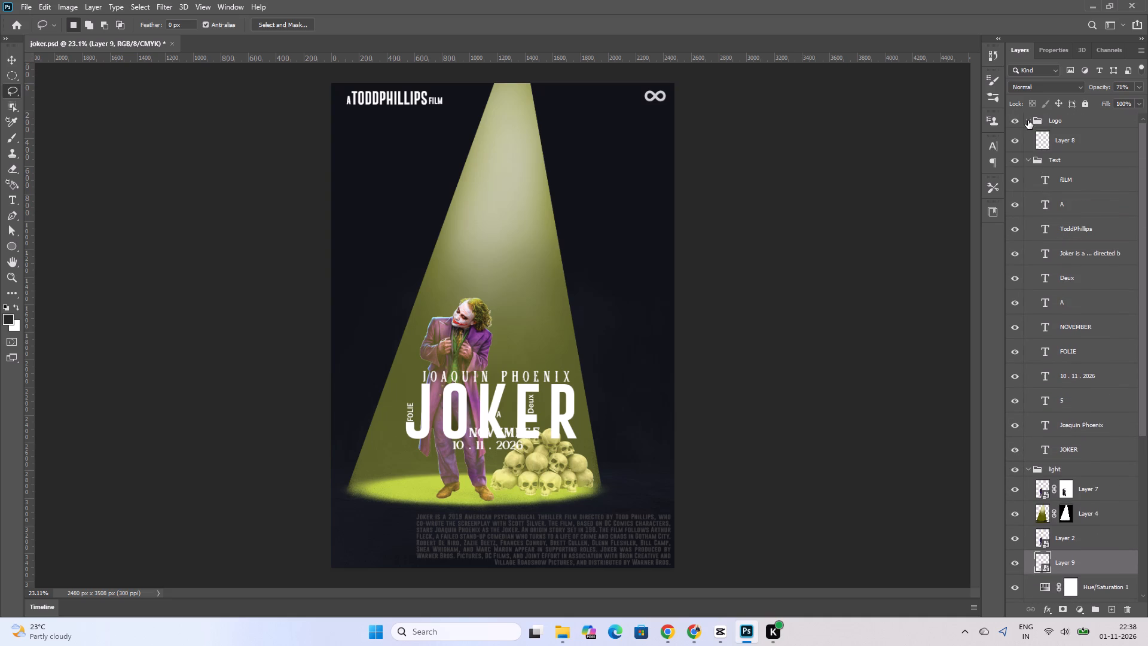
left_click(1028, 120)
left_click(1027, 133)
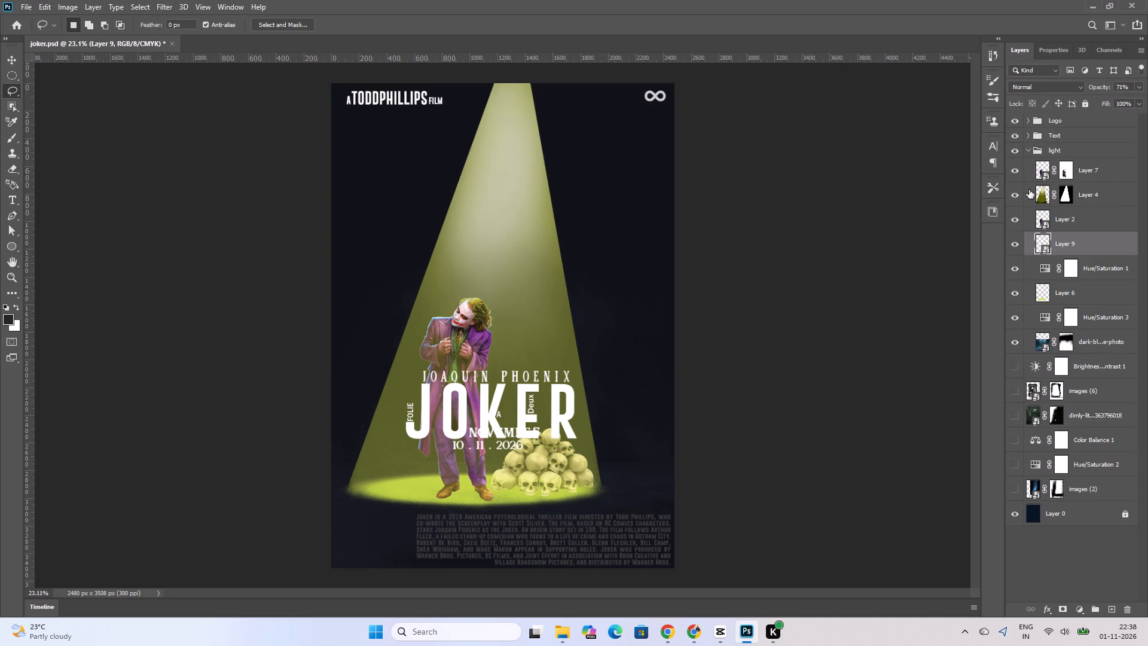
left_click(1028, 152)
Show the background layers Brightness/Contrast 1, images (6), the dimly-lit photo, Color Balance 1, Hue/Saturation 2 and images (2).
left_click(1017, 172)
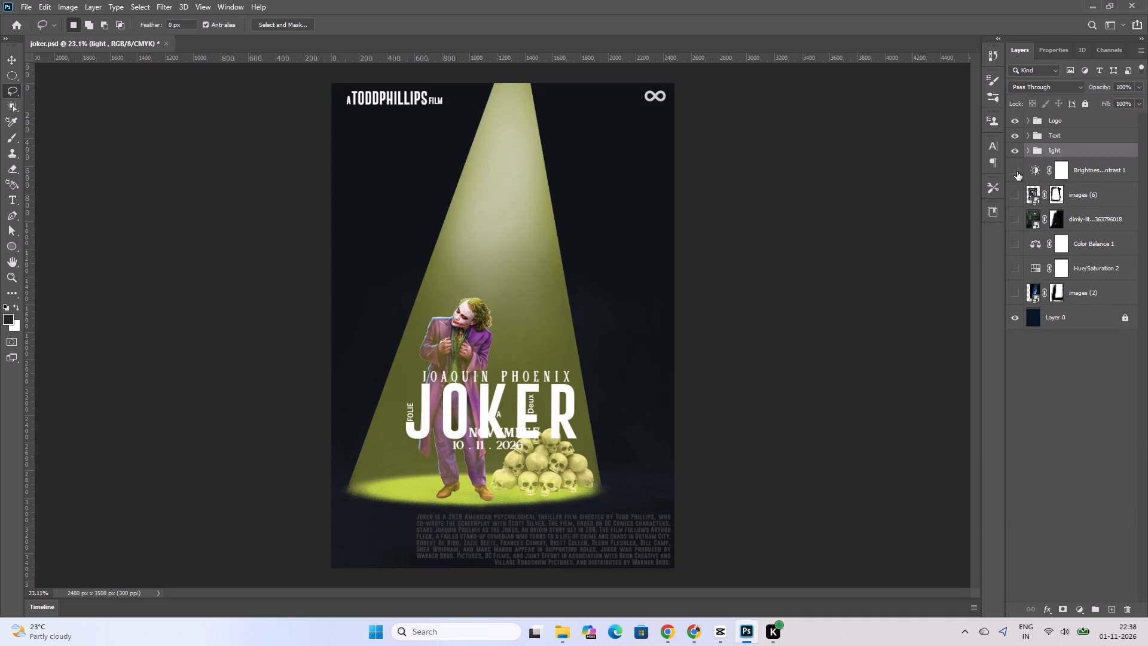
left_click(1015, 191)
left_click(1015, 212)
left_click(1016, 243)
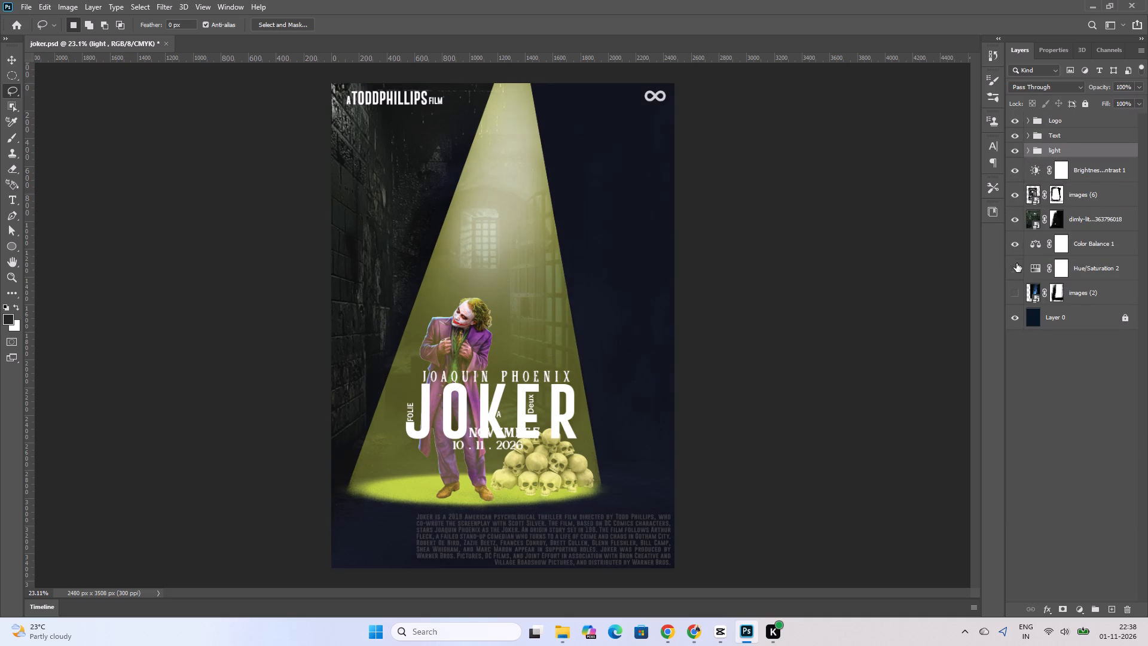
left_click(1015, 267)
left_click(1018, 294)
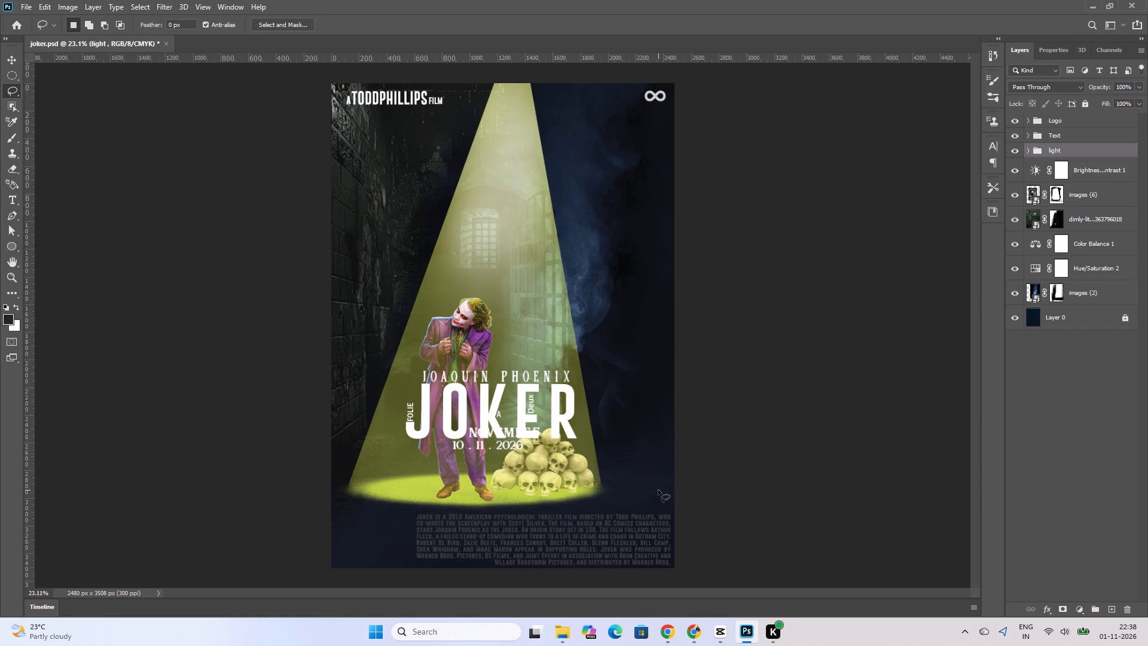
Expand the Text group and move the NOVEMBER text down over the date line, to about Y 2623 px.
left_click(1028, 139)
left_click(1067, 306)
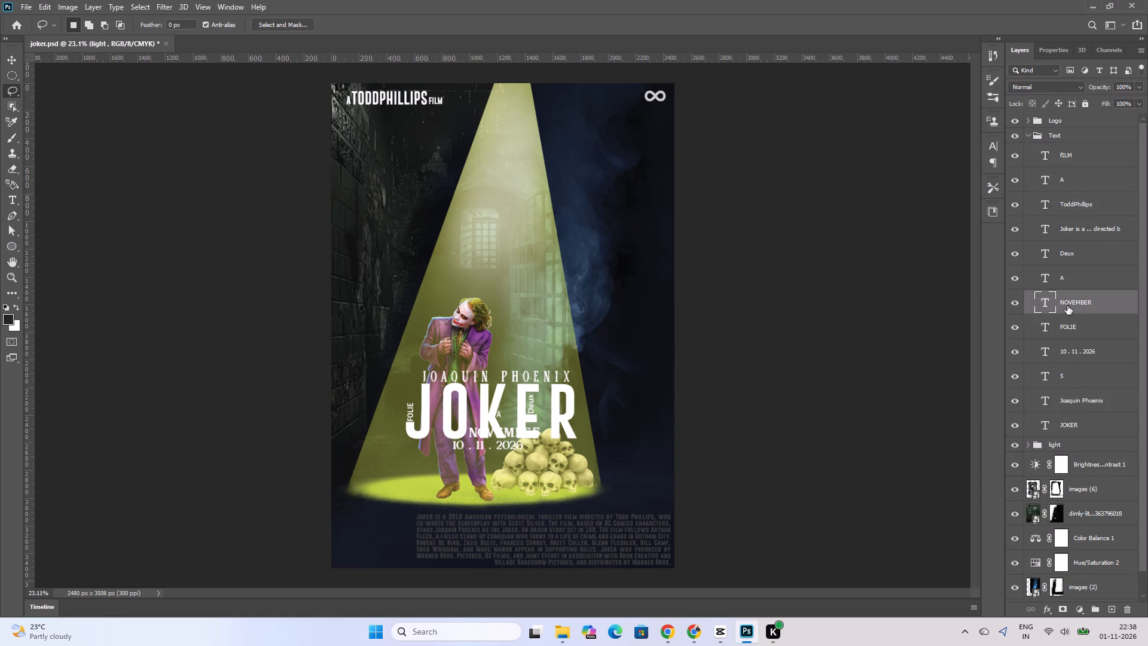
key("Down")
key("Down")
key("Down")
key("Down")
key("Down")
key("Down")
key("Down")
key("Down")
key("Down")
key("Down")
key("Down")
key("Down")
key("Down")
key("Down")
key("Down")
key("Down")
key("Down")
key("Down")
key("Down")
key("Down")
key("Down")
key("Down")
key("ctrl+t")
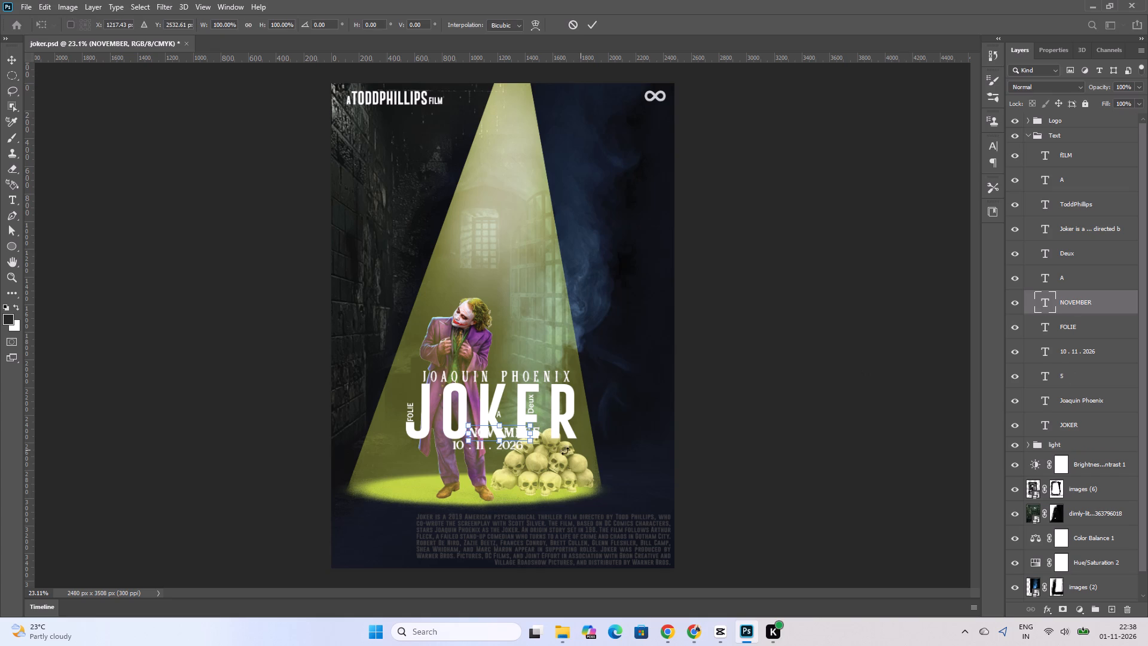
key("Down")
key("Down")
key("Down")
key("Down")
key("Down")
key("Down")
key("Down")
key("Down")
key("Down")
key("Down")
key("Down")
key("Down")
key("Down")
key("Down")
key("Down")
key("Down")
key("Down")
key("Down")
key("Down")
key("Down")
key("Down")
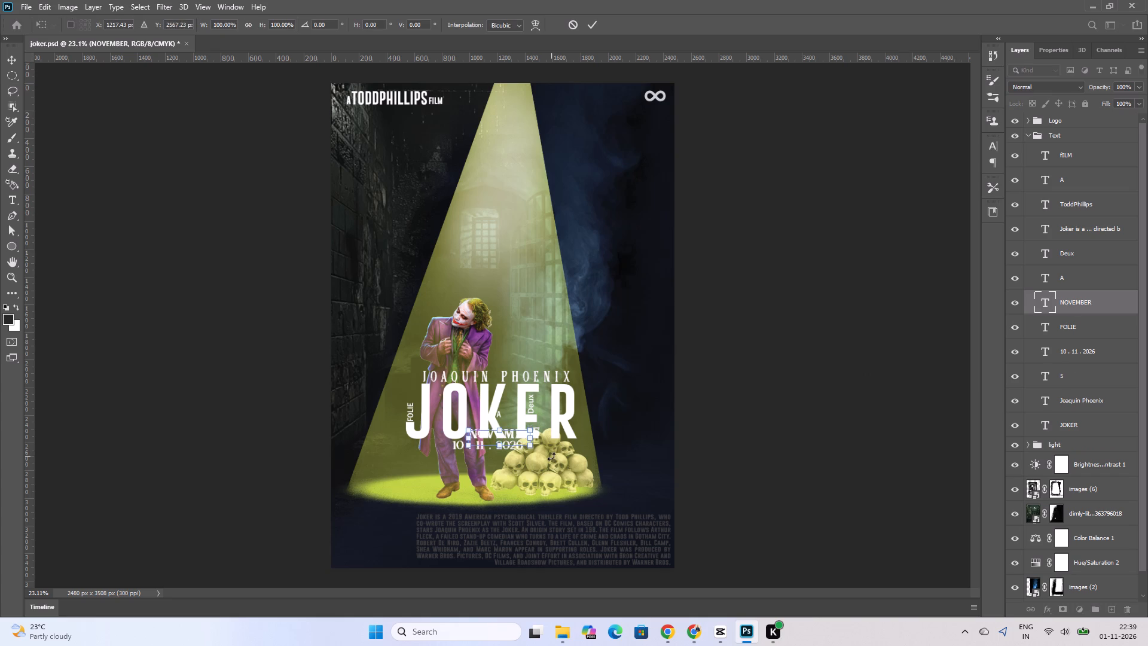
key("Down")
key("Down")
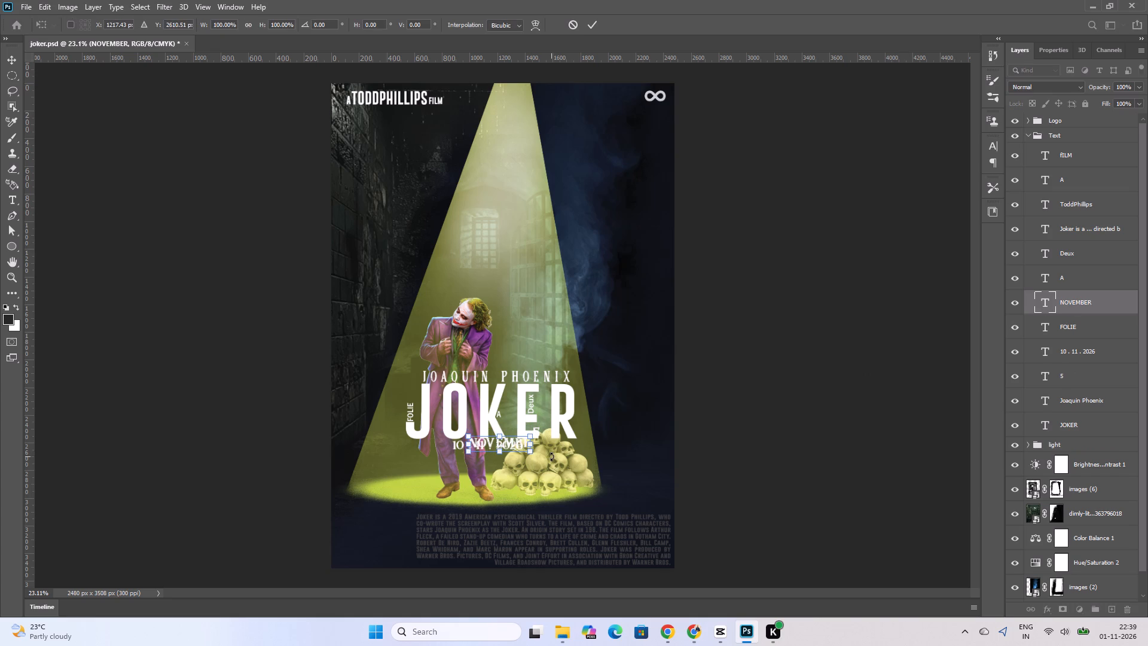
key("Down")
key("Down")
key("Down")
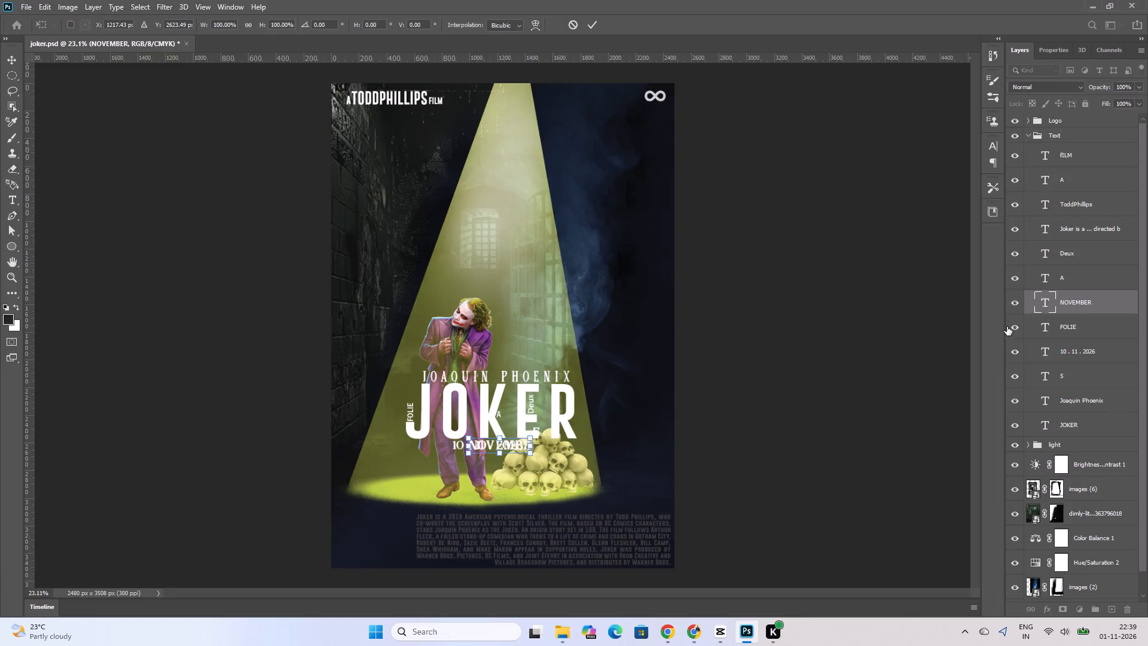
Hide the NOVEMBER and 5 text layers and collapse the Text group.
left_click(1010, 303)
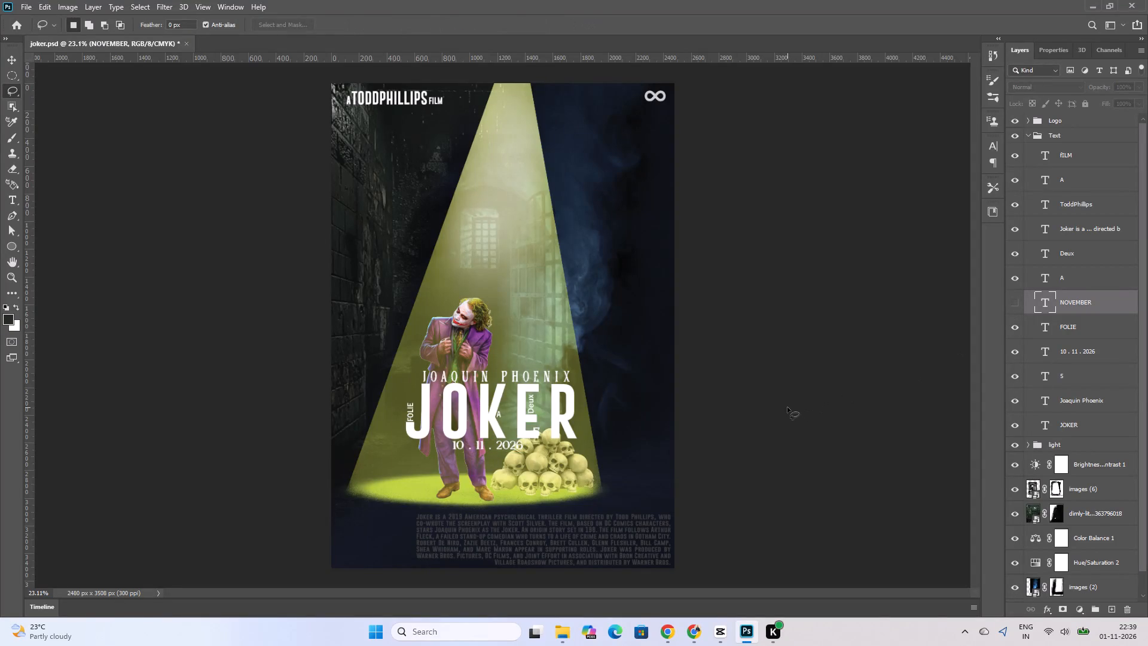
left_click(1015, 378)
left_click(511, 447)
scroll(573, 260, "up", 1)
scroll(590, 355, "down", 5)
scroll(628, 444, "down", 1)
left_click(12, 60)
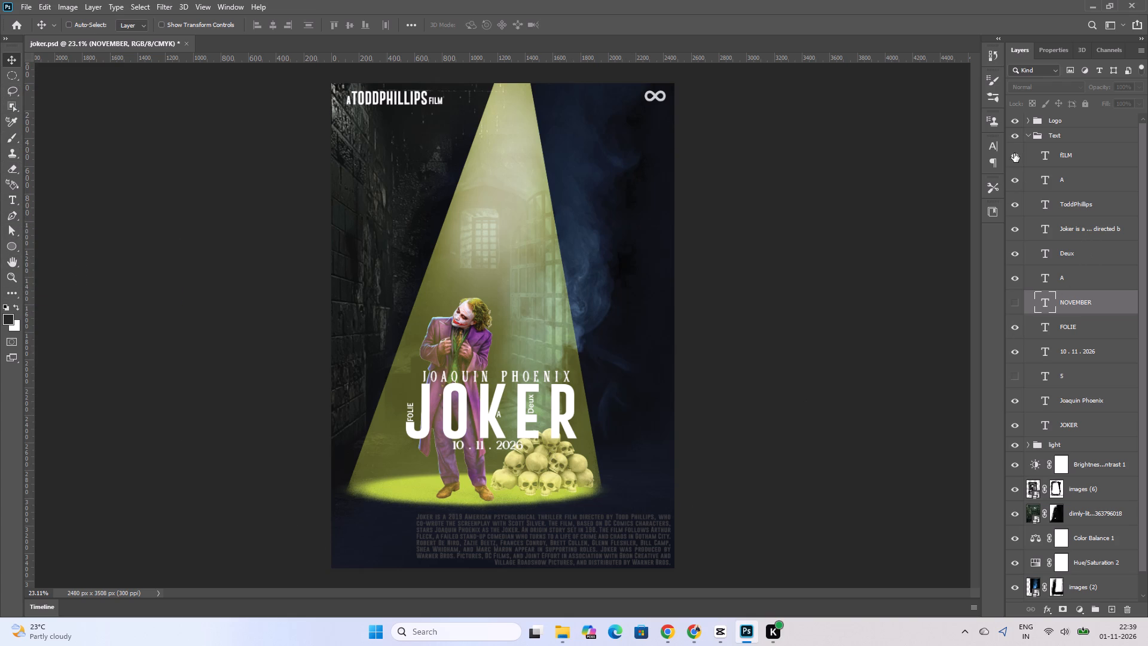
left_click(1031, 134)
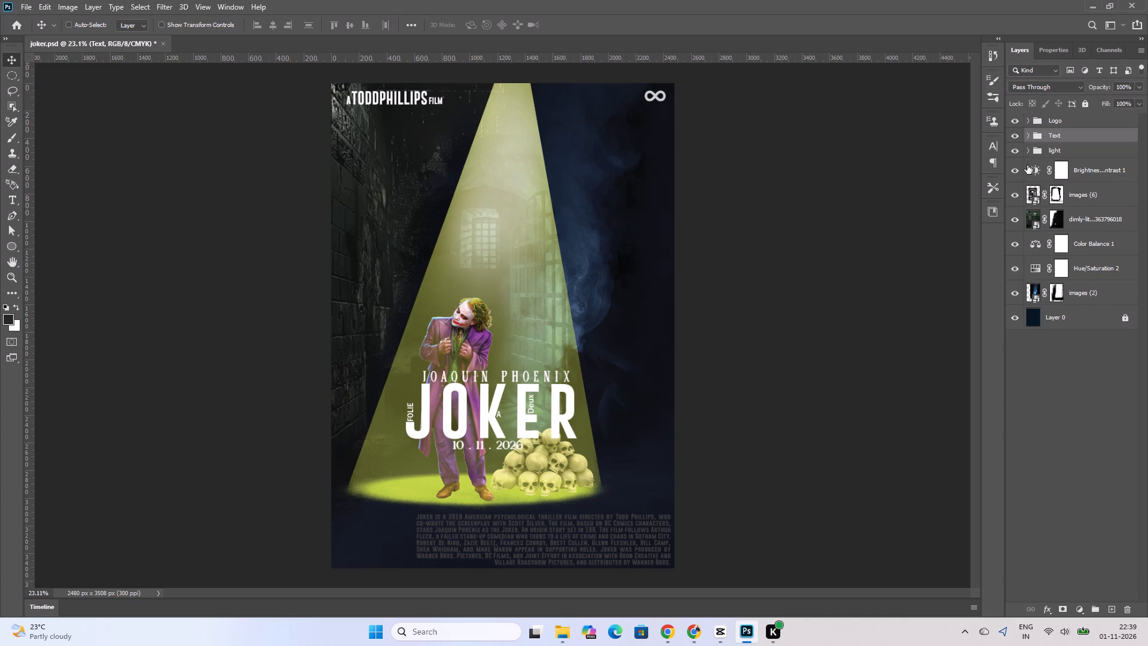
Paint white on Layer 4's mask in the light group at 19% flow, filling the speckled beam around the upper skulls.
left_click(1025, 150)
left_click(1031, 151)
left_click(1029, 153)
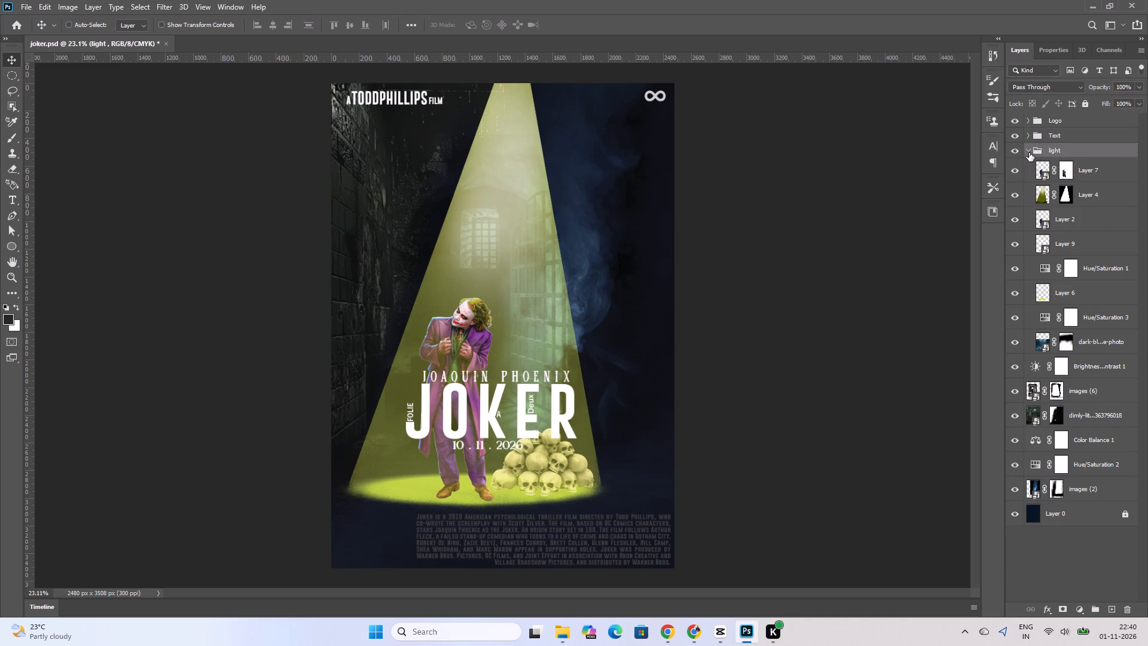
left_click(1063, 301)
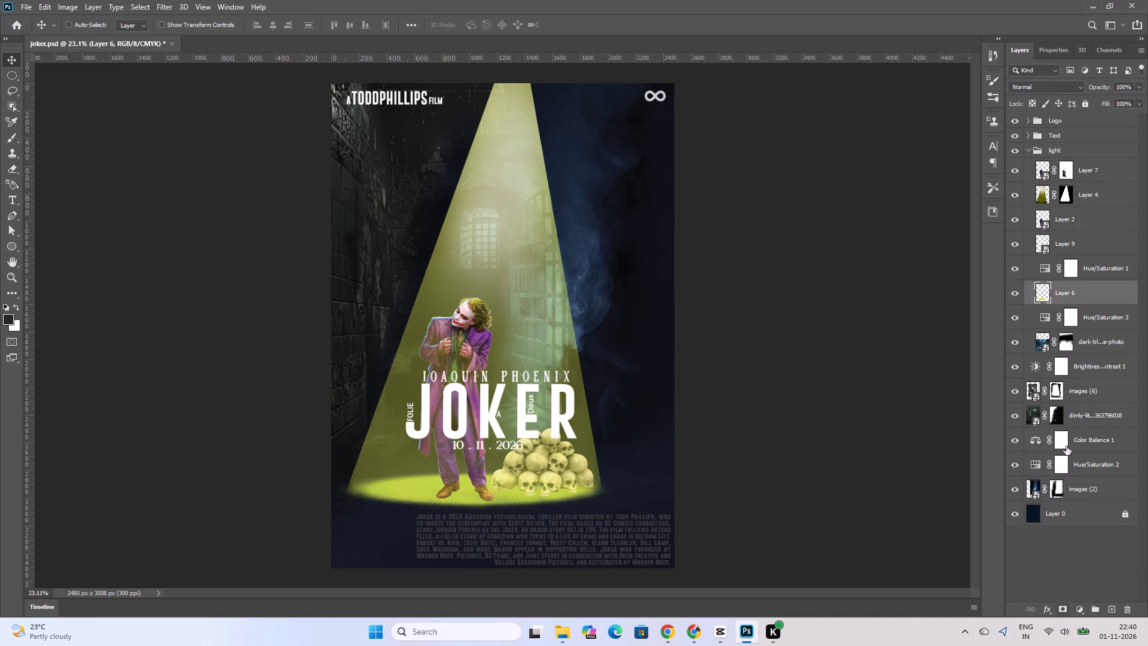
left_click(1065, 194)
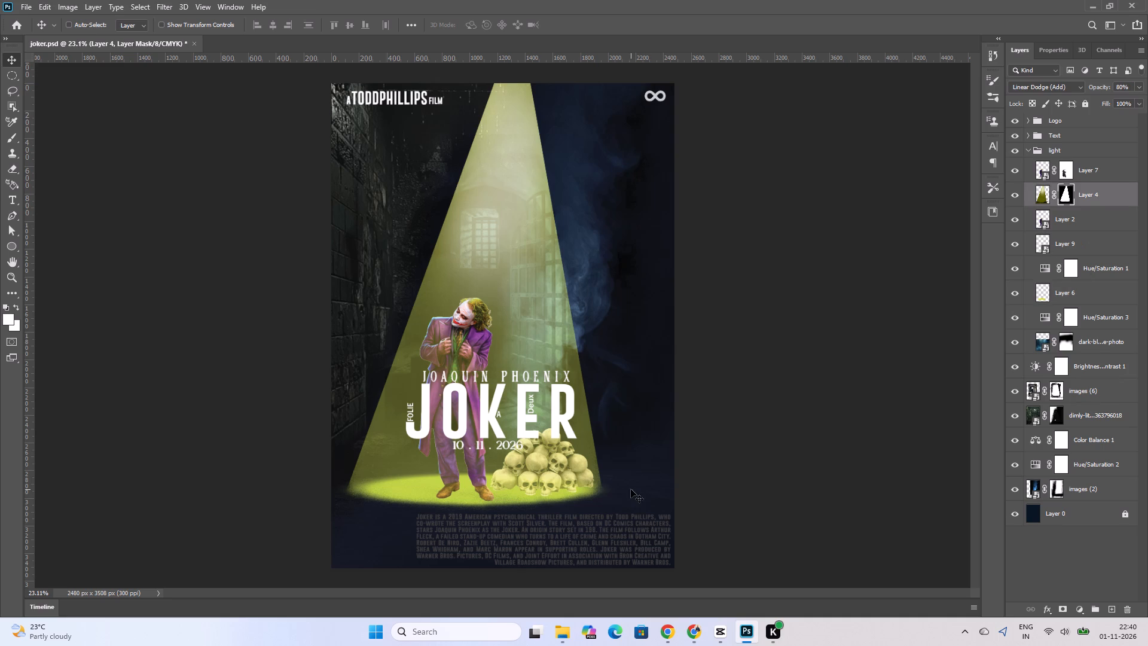
scroll(555, 492, "up", 16, "alt")
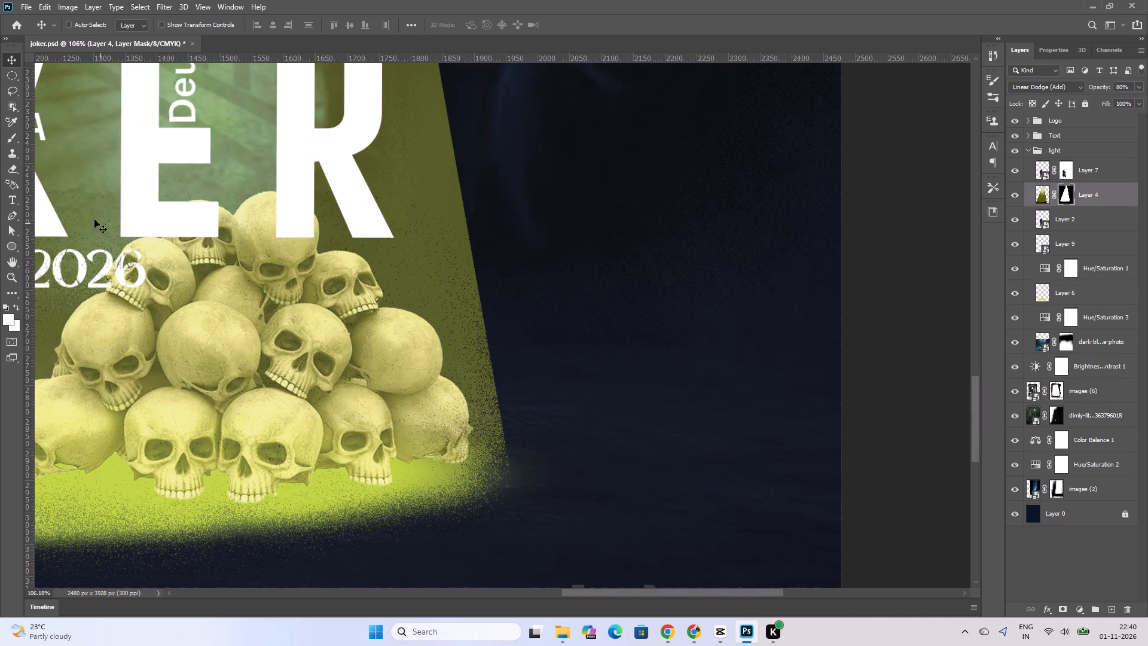
left_click(10, 142)
left_click_drag(404, 294, 405, 306)
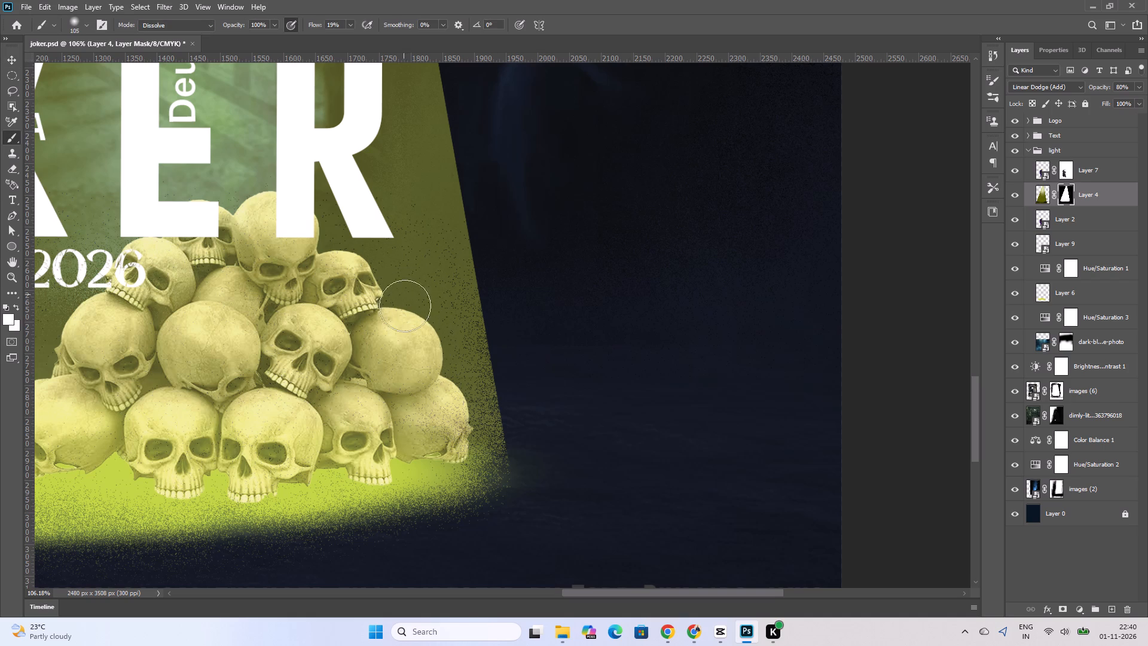
left_click_drag(405, 306, 405, 345)
left_click_drag(405, 273, 411, 305)
triple_click(411, 305)
left_click_drag(389, 295, 325, 341)
left_click_drag(349, 273, 345, 321)
left_click_drag(344, 243, 320, 305)
left_click_drag(320, 237, 336, 275)
left_click_drag(340, 214, 387, 275)
left_click_drag(417, 179, 438, 263)
left_click_drag(424, 197, 446, 258)
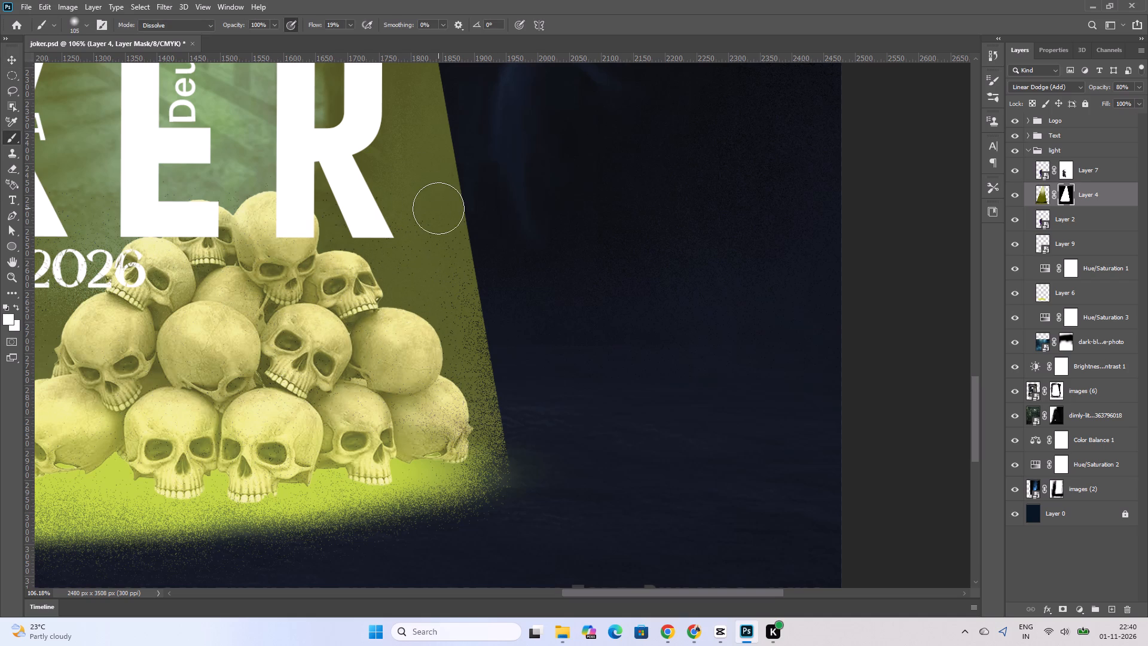
triple_click(424, 224)
triple_click(425, 227)
triple_click(425, 227)
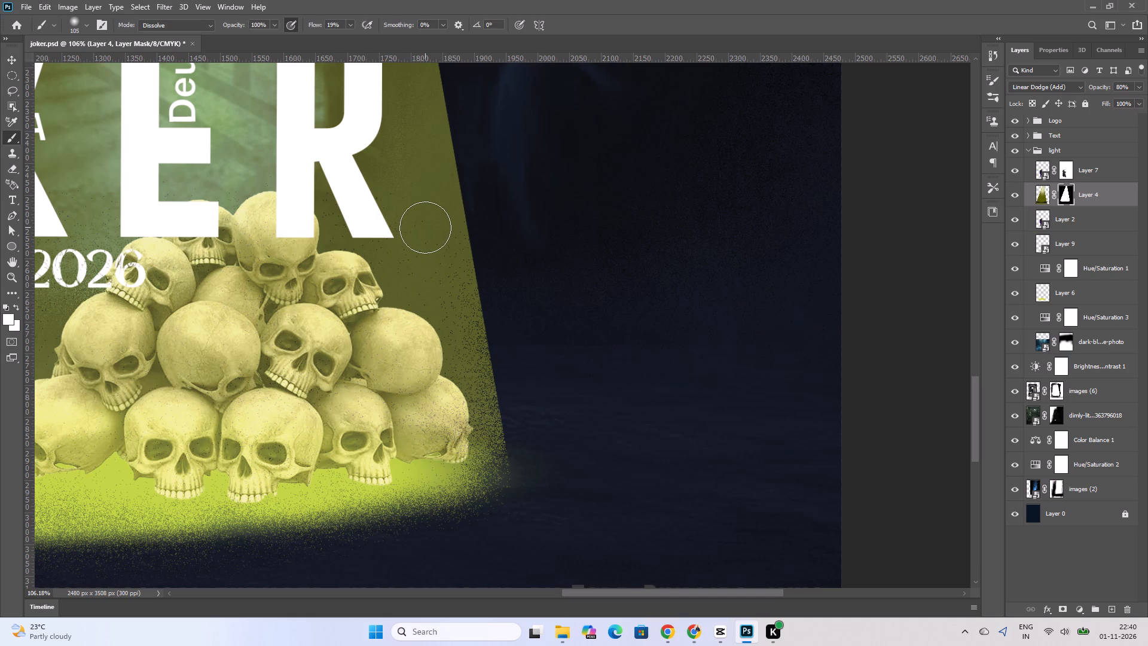
triple_click(425, 227)
left_click(425, 227)
left_click_drag(425, 227, 426, 236)
left_click_drag(426, 237, 415, 278)
Raise the brush flow to 76% and paint the mask solid around the letter R and above the skull pile.
left_click_drag(313, 25, 347, 32)
left_click_drag(414, 249, 425, 299)
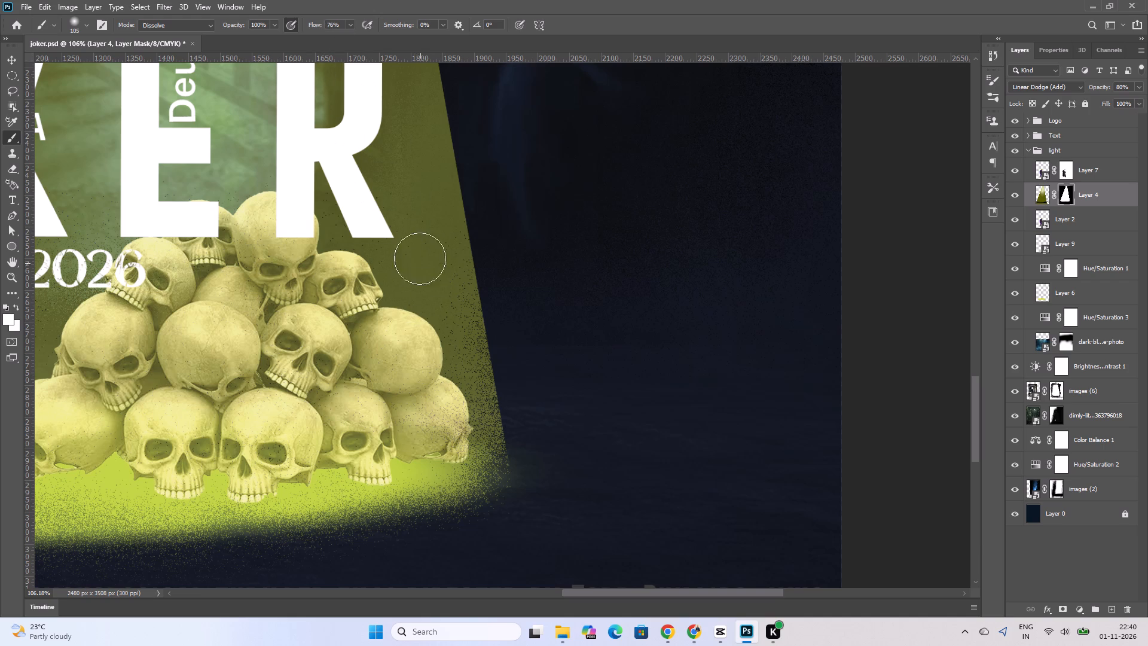
left_click_drag(416, 233, 428, 299)
left_click_drag(403, 180, 333, 243)
left_click_drag(332, 210, 340, 251)
left_click_drag(320, 188, 328, 218)
left_click_drag(319, 158, 319, 197)
left_click_drag(319, 195, 349, 240)
left_click_drag(349, 240, 375, 243)
left_click_drag(374, 205, 387, 248)
left_click_drag(386, 217, 396, 236)
left_click_drag(396, 230, 405, 249)
left_click_drag(406, 239, 416, 257)
left_click_drag(417, 234, 438, 267)
left_click_drag(441, 246, 444, 252)
left_click_drag(438, 233, 441, 243)
left_click_drag(441, 251, 442, 262)
double_click(442, 262)
left_click(444, 266)
left_click_drag(444, 267, 451, 307)
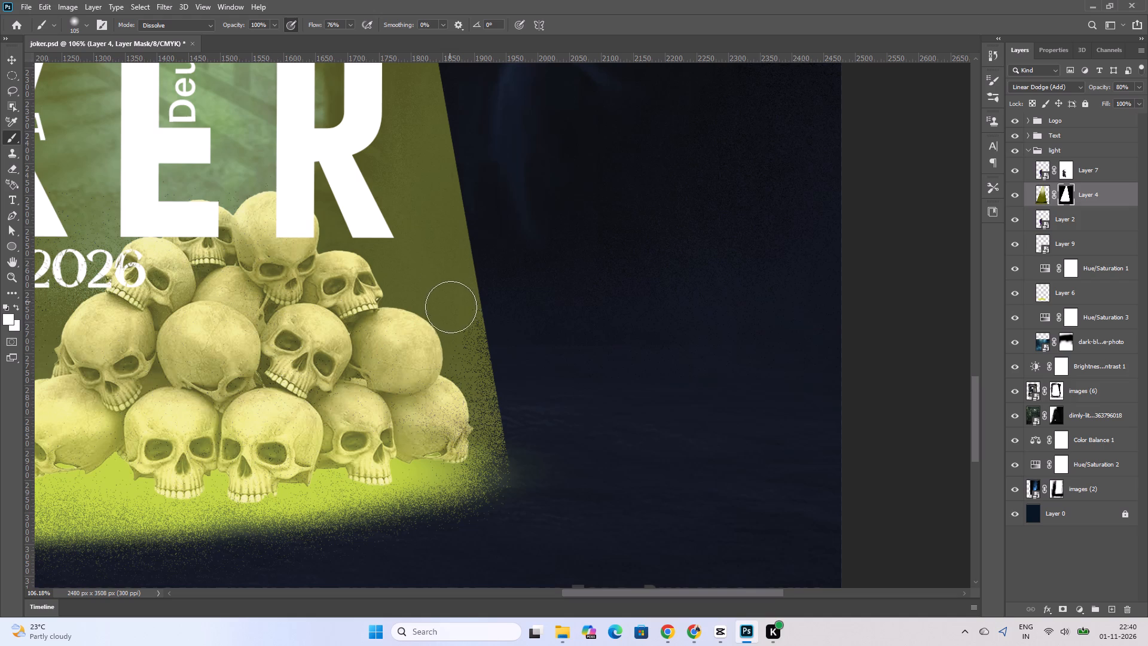
Paint Layer 4's mask over the outer skulls and across the top of the pile towards the 2026 text.
left_click_drag(451, 307, 459, 409)
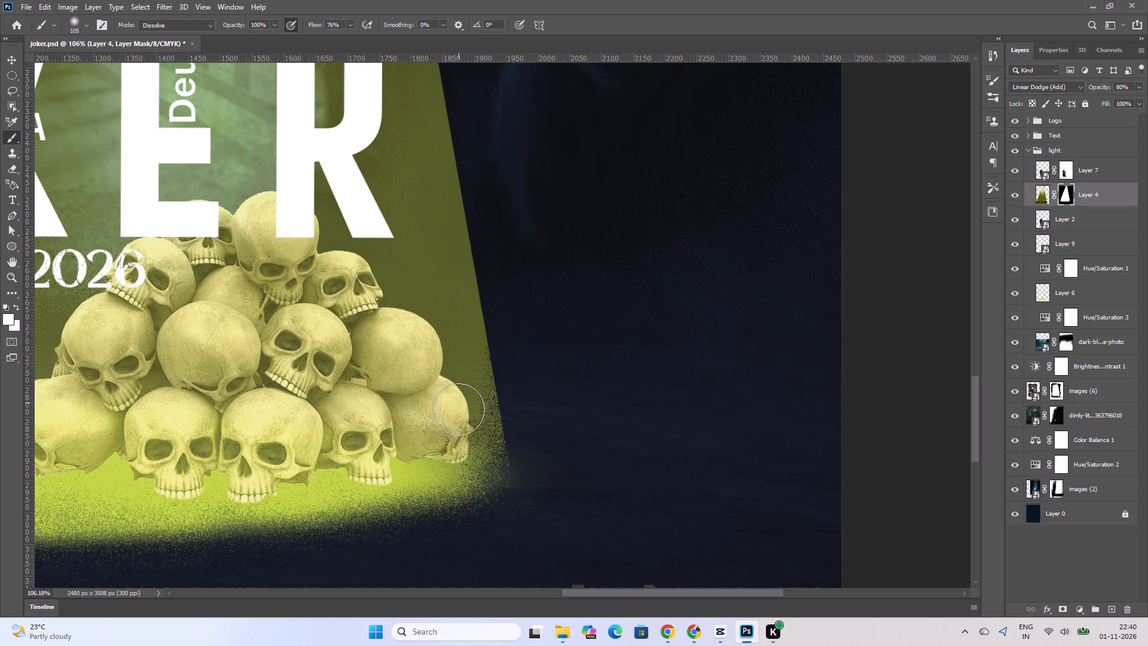
left_click_drag(459, 409, 455, 412)
left_click_drag(419, 367, 414, 403)
left_click_drag(378, 345, 356, 358)
left_click_drag(355, 355, 340, 358)
left_click_drag(300, 260, 261, 303)
left_click_drag(246, 184, 295, 267)
left_click_drag(306, 150, 304, 156)
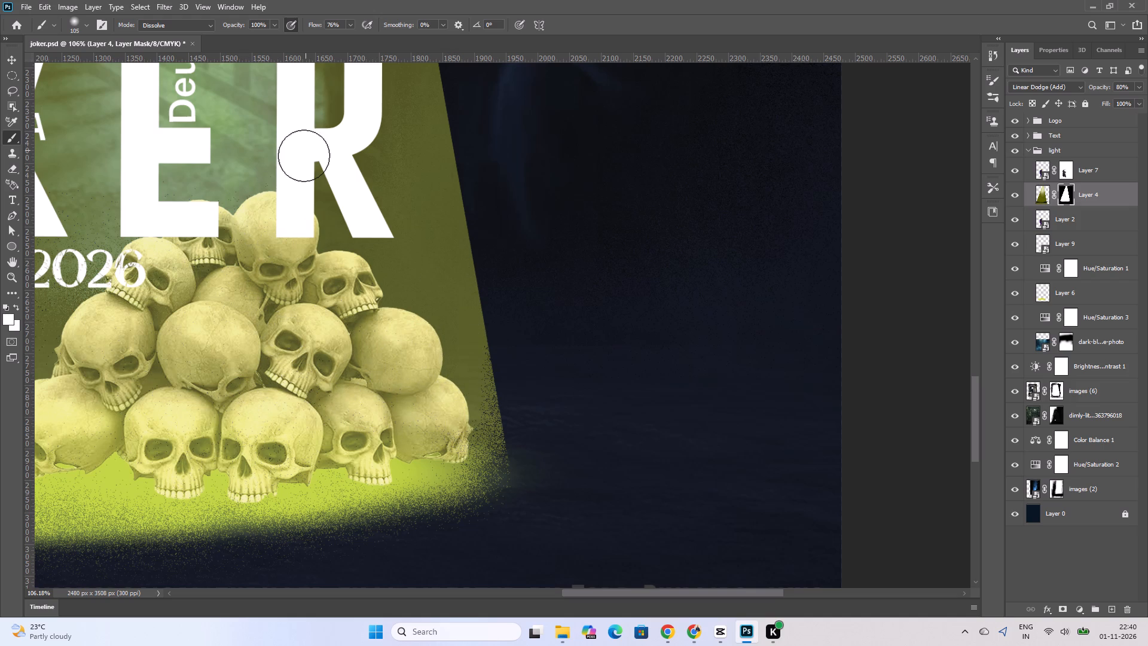
left_click_drag(304, 156, 240, 247)
left_click_drag(229, 200, 185, 292)
left_click_drag(176, 187, 133, 264)
left_click_drag(130, 240, 121, 265)
left_click_drag(104, 229, 97, 243)
left_click_drag(96, 239, 81, 276)
left_click_drag(83, 245, 84, 267)
left_click_drag(81, 255, 86, 305)
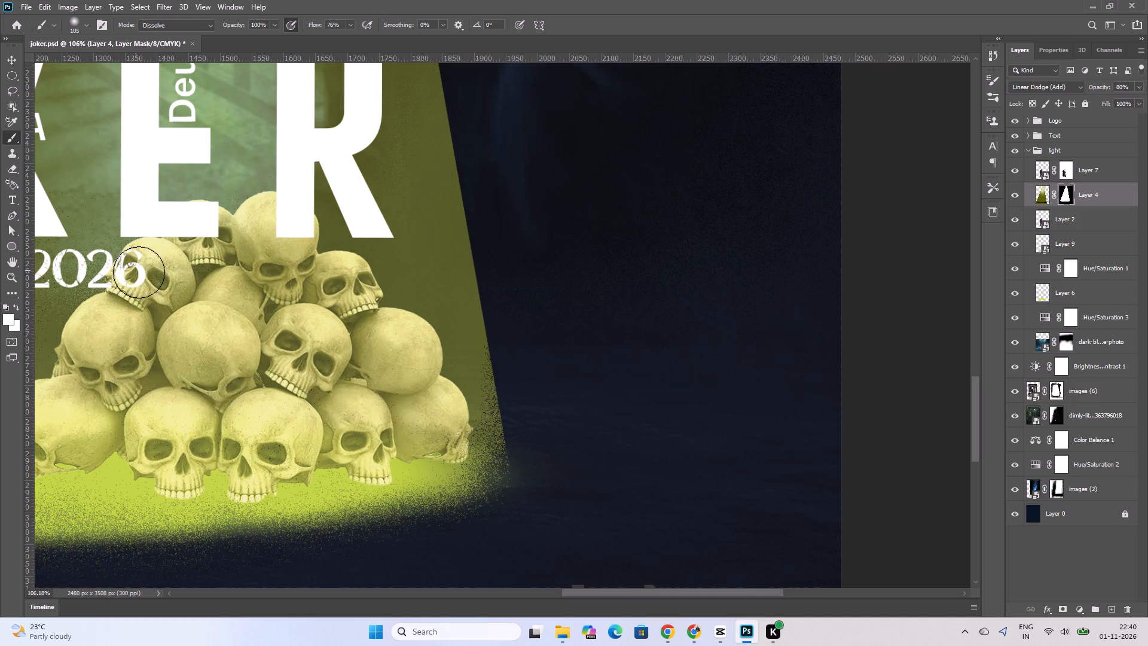
Fill the speckled light on Layer 4's mask between the Joker's legs and the skull pile, around the date text.
scroll(170, 307, "up", 4, "ctrl")
scroll(332, 419, "up", 7, "ctrl")
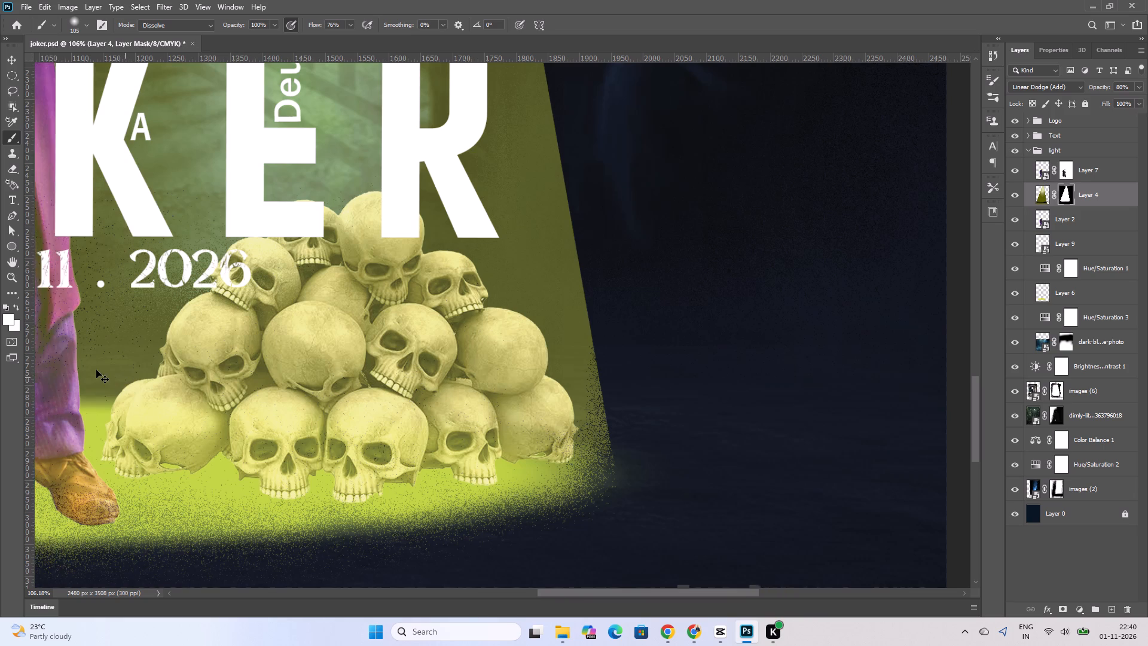
scroll(96, 370, "up", 20, "ctrl")
scroll(96, 370, "up", 3, "ctrl")
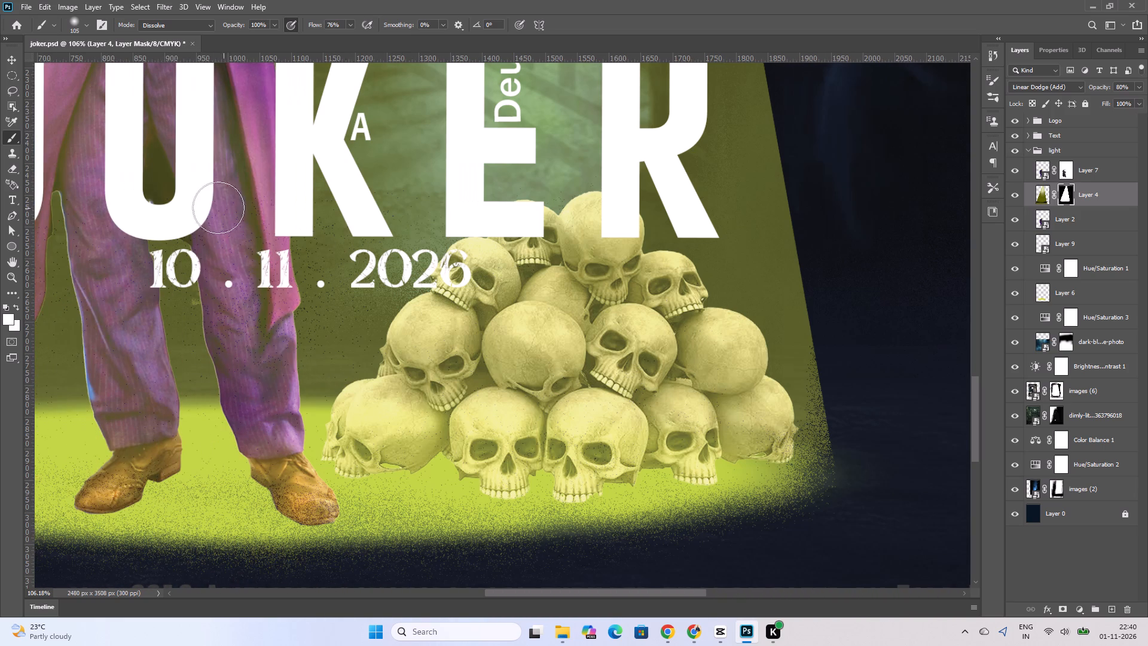
left_click_drag(214, 212, 238, 302)
left_click_drag(216, 184, 231, 242)
left_click_drag(249, 147, 269, 206)
left_click_drag(269, 154, 278, 206)
left_click_drag(280, 149, 280, 228)
left_click_drag(288, 175, 314, 231)
left_click_drag(315, 176, 329, 282)
left_click_drag(329, 282, 321, 258)
left_click_drag(317, 241, 344, 260)
left_click_drag(344, 206, 367, 252)
left_click_drag(367, 220, 378, 247)
left_click_drag(379, 234, 428, 276)
left_click_drag(429, 260, 422, 287)
left_click_drag(420, 272, 430, 290)
Paint white on Layer 4's mask below the letter J, beside the Joker's coat tail and across to his trouser leg.
scroll(17, 321, "up", 7, "ctrl")
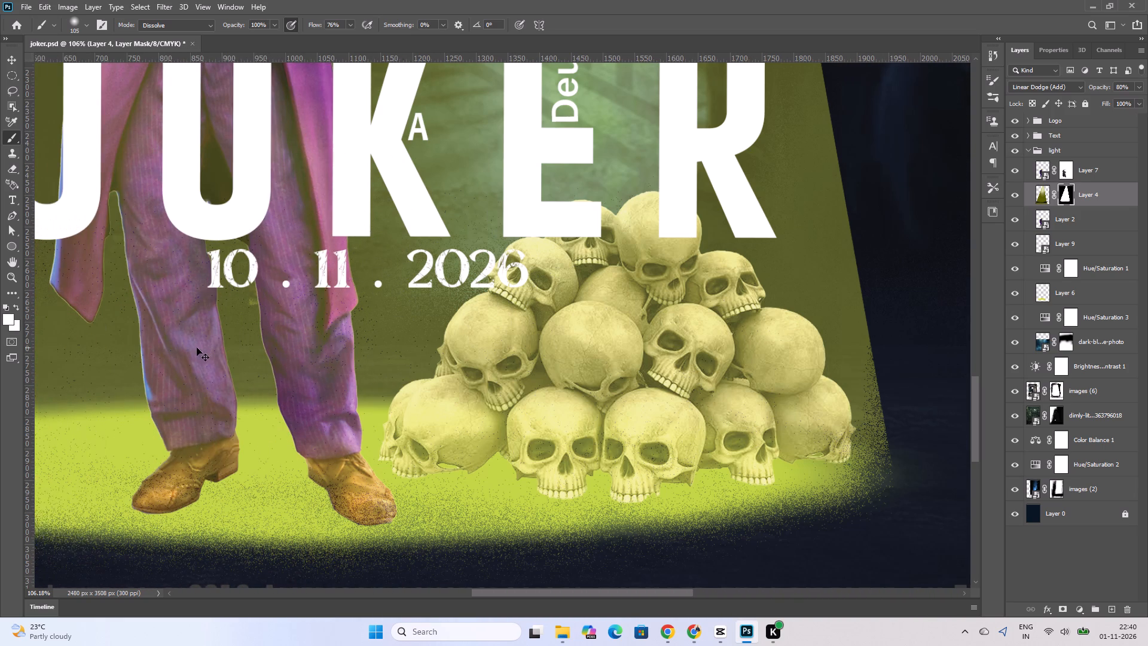
scroll(197, 348, "up", 9, "ctrl")
left_click_drag(80, 234, 94, 291)
left_click_drag(100, 240, 112, 320)
left_click_drag(138, 214, 159, 269)
left_click_drag(173, 193, 169, 234)
left_click_drag(138, 231, 133, 262)
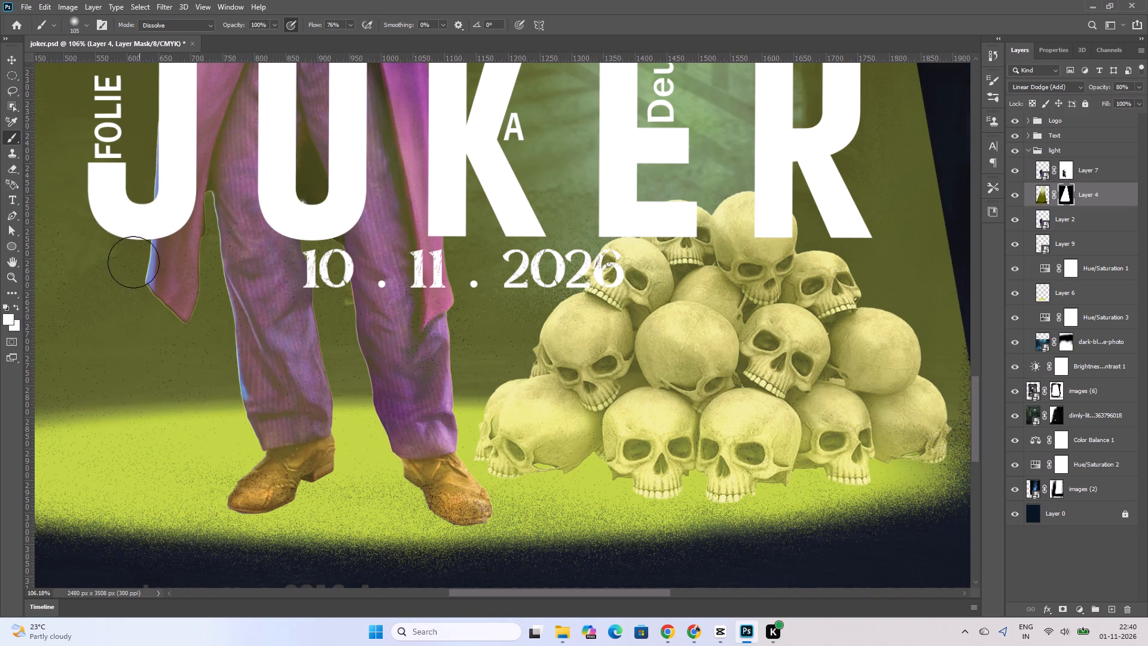
left_click_drag(133, 262, 140, 259)
left_click_drag(187, 220, 201, 260)
left_click_drag(196, 232, 202, 252)
left_click_drag(207, 231, 227, 241)
left_click_drag(237, 222, 245, 245)
left_click_drag(247, 234, 258, 262)
Paint Layer 4's mask solid across and between the Joker's trouser legs, around the 10 . 11 date text.
left_click_drag(267, 270, 283, 318)
left_click_drag(287, 327, 297, 319)
left_click_drag(306, 271, 323, 285)
left_click_drag(323, 281, 329, 287)
left_click(325, 258)
left_click_drag(326, 251, 342, 293)
left_click_drag(342, 293, 341, 277)
left_click_drag(346, 251, 353, 275)
left_click_drag(346, 236, 363, 272)
left_click_drag(376, 257, 389, 278)
left_click_drag(401, 282, 412, 306)
left_click_drag(412, 297, 418, 307)
left_click_drag(418, 287, 431, 295)
left_click_drag(441, 281, 453, 298)
left_click_drag(462, 293, 475, 315)
left_click_drag(477, 314, 488, 318)
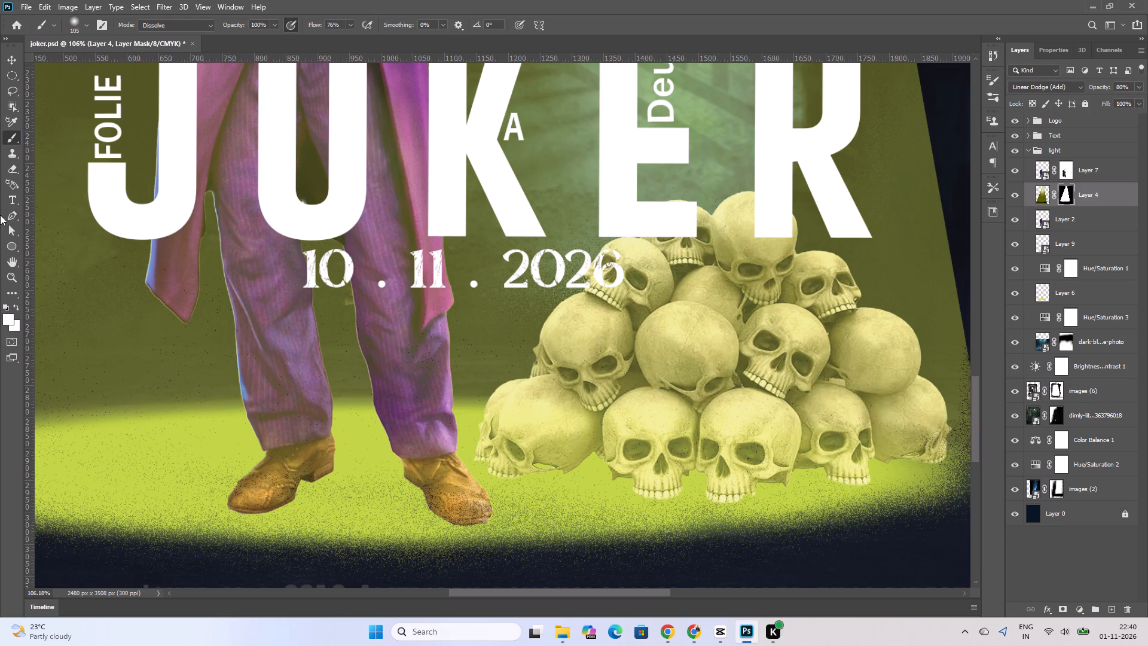
Fill the speckled light on Layer 4's mask from the beam's outer edge to the Joker's coat, around the letter J.
scroll(4, 220, "up", 18, "ctrl")
left_click_drag(197, 193, 117, 326)
left_click_drag(160, 160, 151, 264)
left_click_drag(124, 169, 57, 307)
left_click_drag(105, 230, 117, 286)
left_click_drag(237, 127, 229, 284)
left_click_drag(246, 163, 236, 263)
left_click_drag(251, 167, 203, 282)
left_click_drag(362, 200, 313, 263)
left_click_drag(304, 227, 255, 295)
left_click_drag(280, 232, 279, 240)
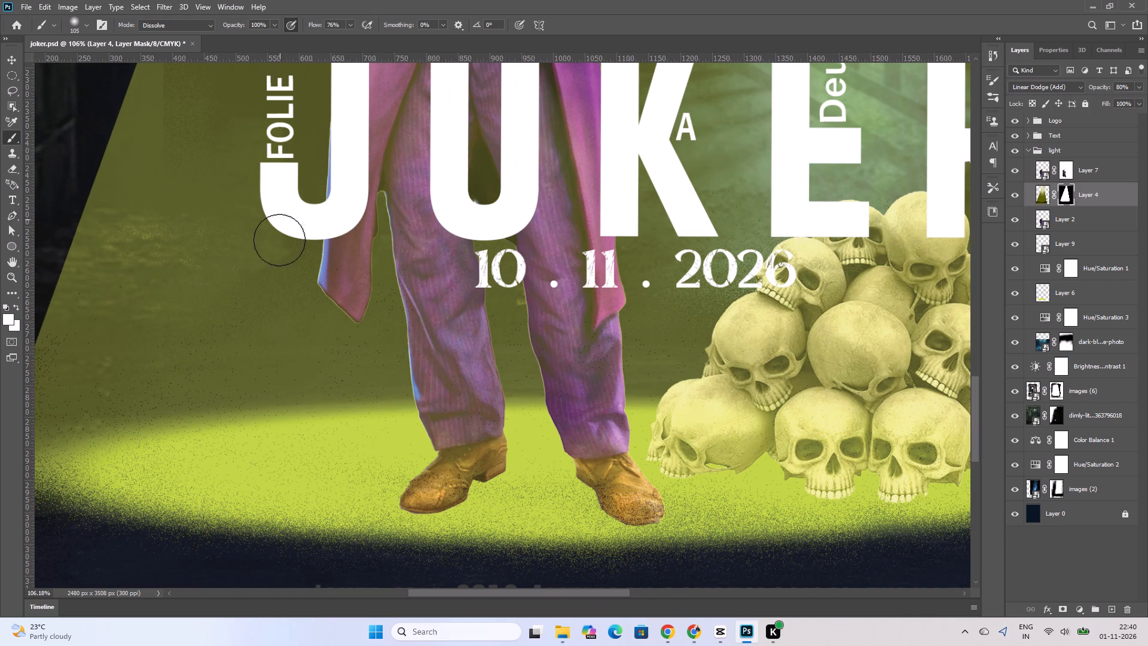
left_click_drag(279, 240, 271, 269)
left_click_drag(291, 252, 213, 359)
Using black (#000000) at 1% flow, dab Layer 4's mask along the upper edge of the floor glow, on the beam side beyond the coat.
left_click_drag(318, 26, 241, 45)
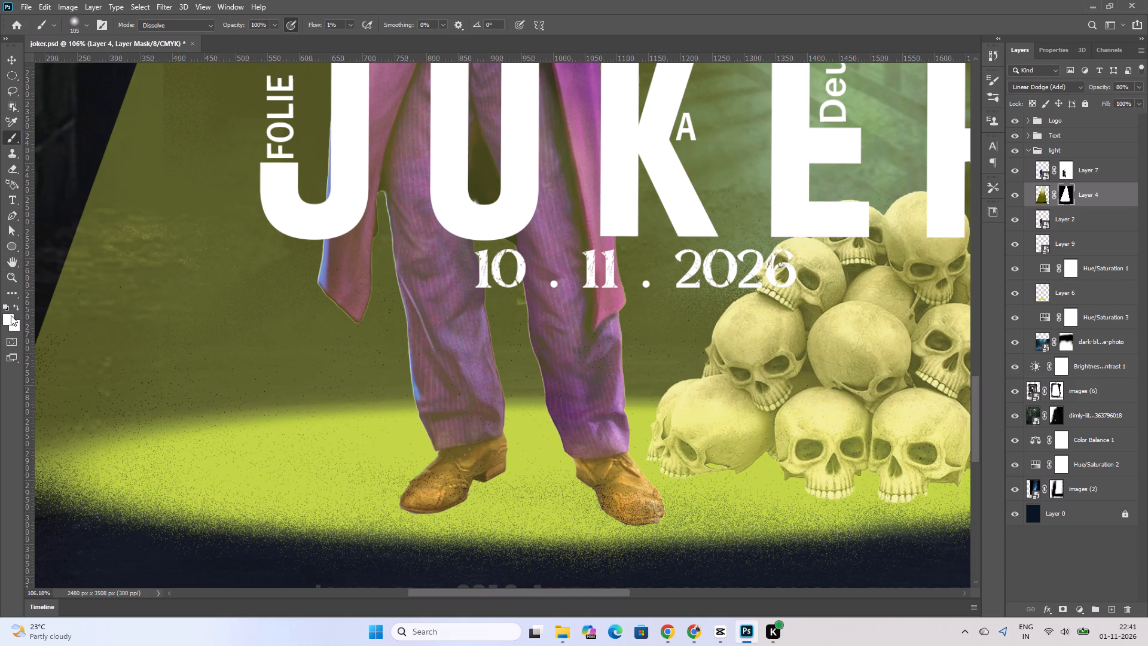
left_click(8, 320)
left_click_drag(643, 233, 597, 328)
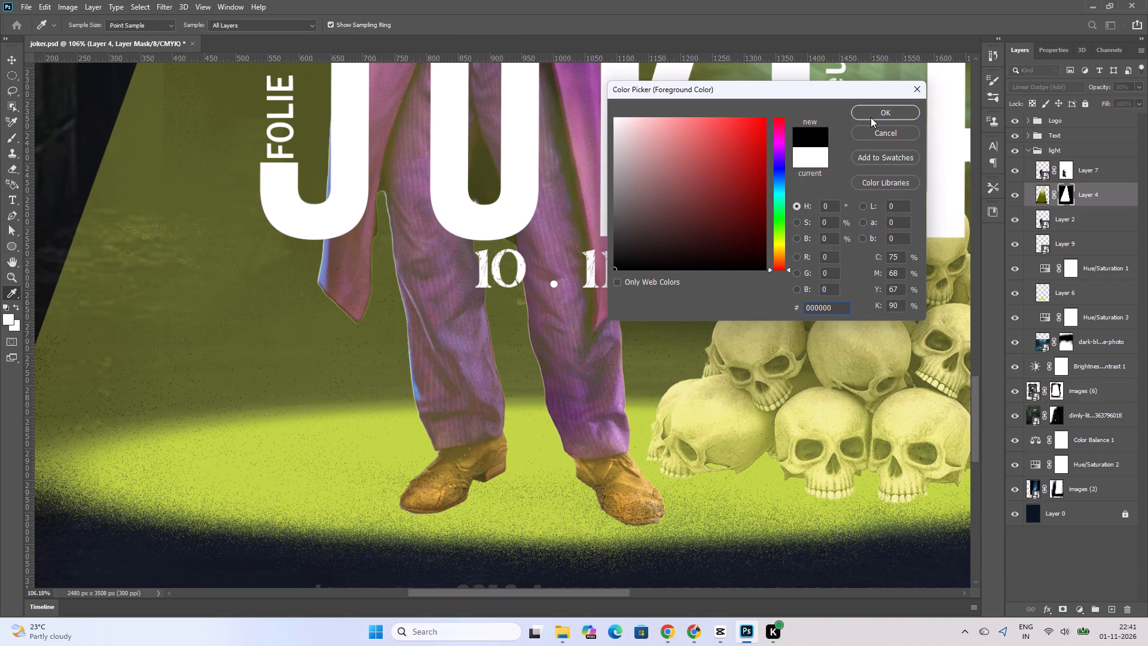
left_click(871, 117)
left_click(118, 386)
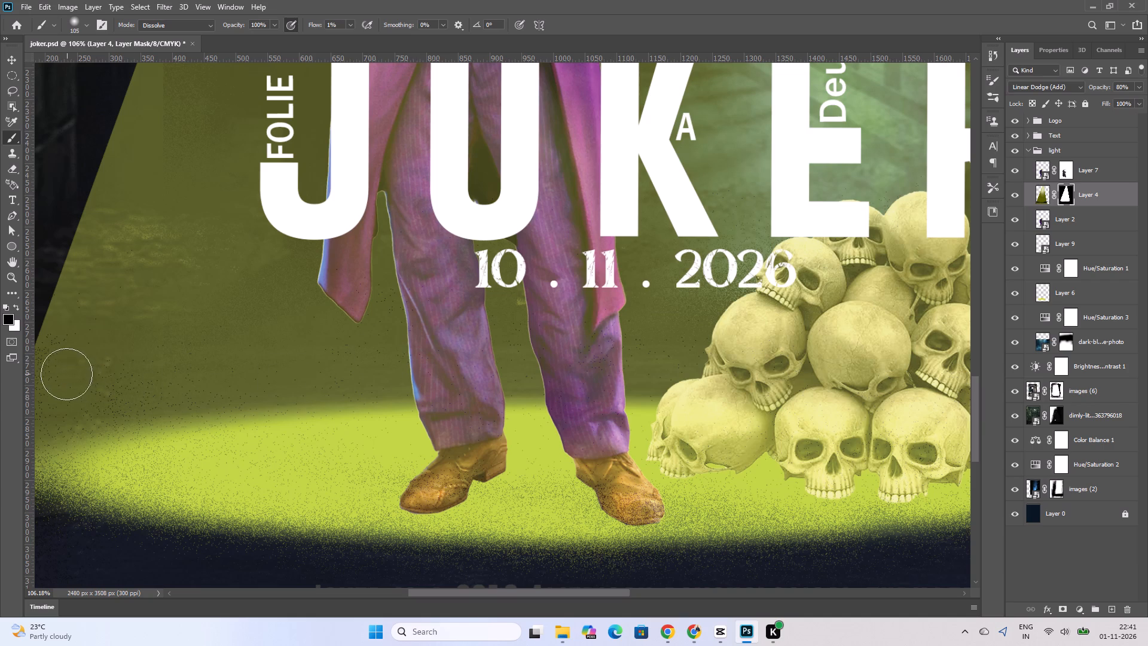
left_click(66, 382)
left_click(69, 408)
left_click_drag(69, 409, 75, 409)
double_click(136, 395)
left_click_drag(108, 400, 114, 400)
left_click(153, 395)
left_click(179, 394)
left_click(193, 394)
left_click(206, 391)
left_click(176, 390)
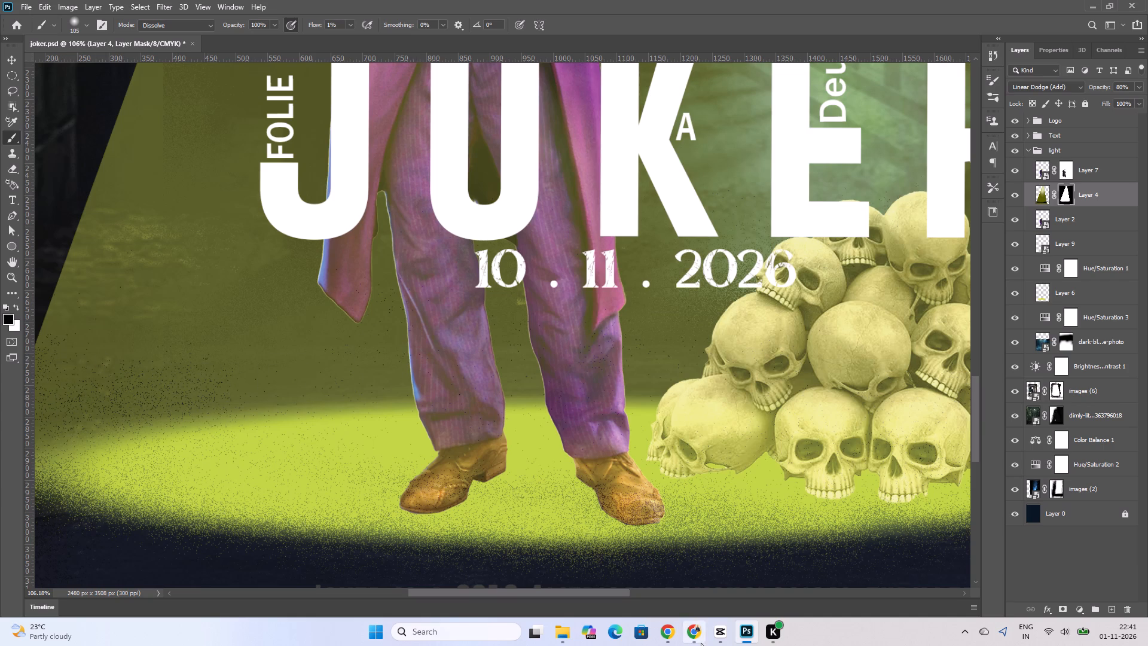
Switch to Chrome, showing the YouTube livestream.
left_click(698, 640)
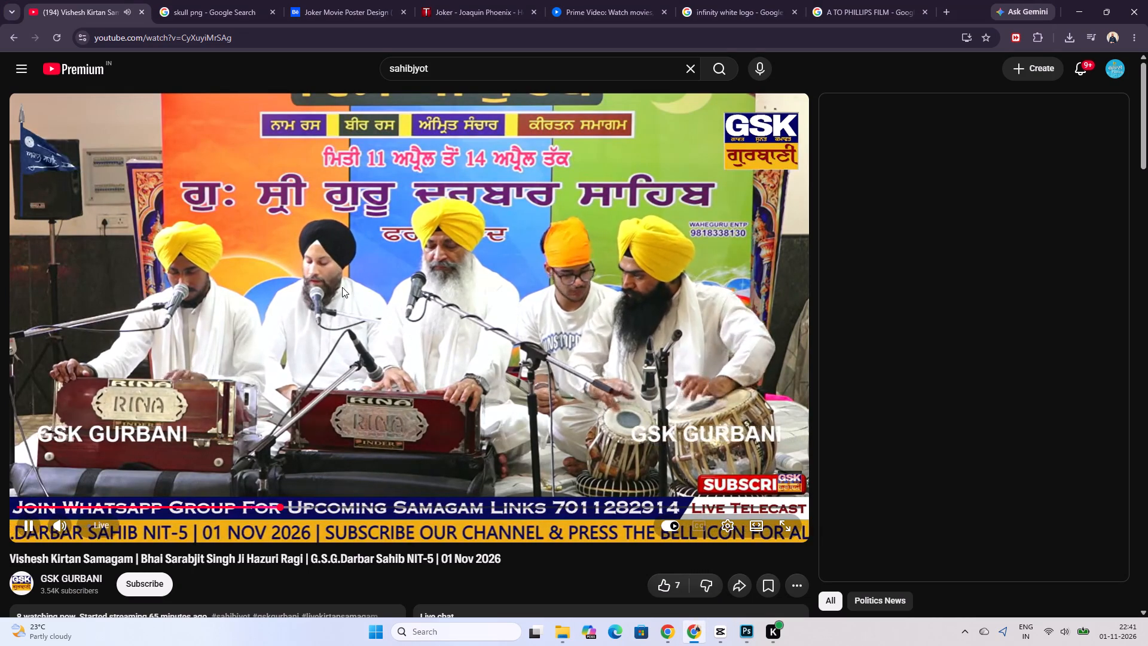
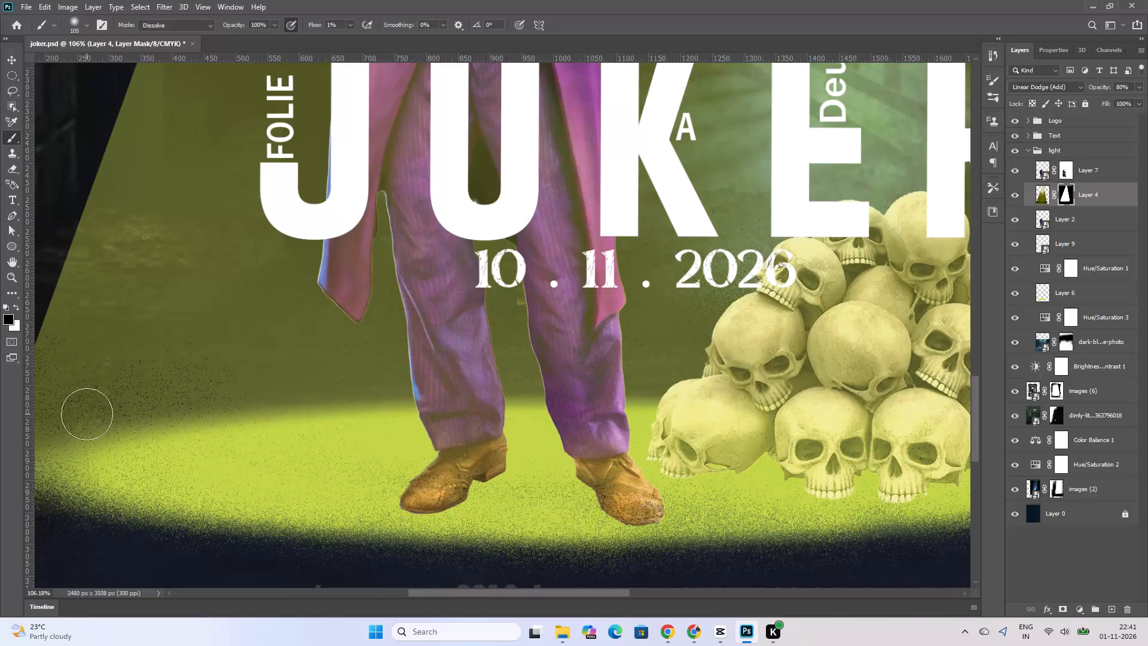
Dab black at 1% flow on Layer 4's mask along the floor glow's upper edge, from the beam's outer edge to below the Joker's coat hem.
left_click(92, 413)
left_click_drag(113, 407, 122, 407)
left_click_drag(190, 398, 197, 395)
left_click(239, 386)
left_click(252, 383)
left_click(183, 392)
left_click(200, 388)
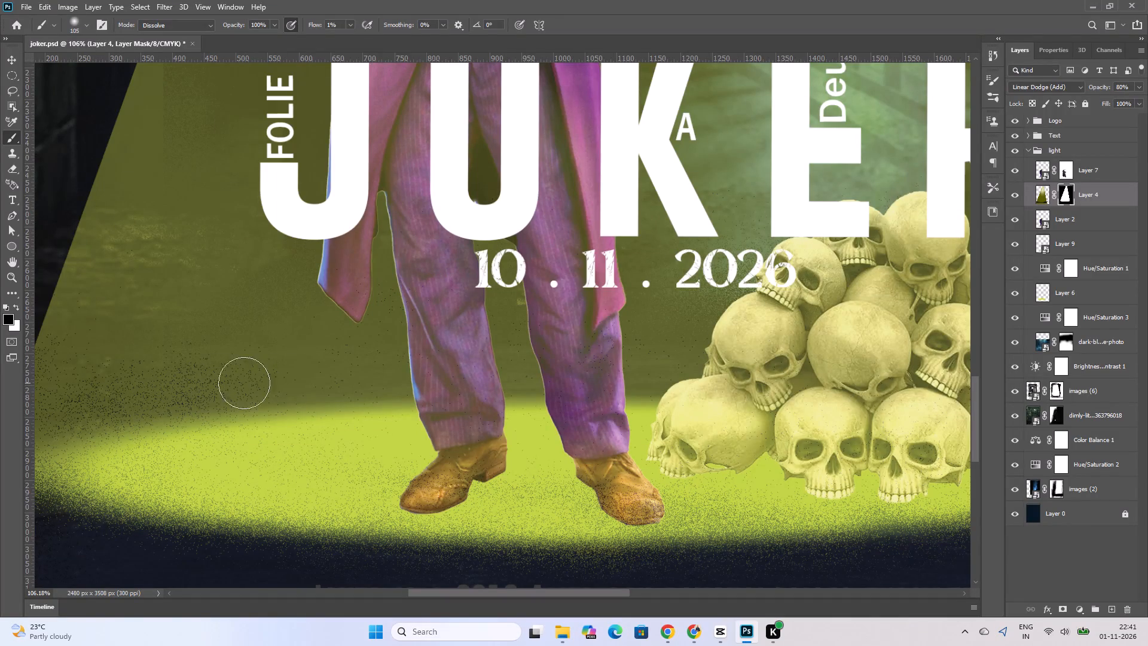
left_click(289, 379)
left_click_drag(225, 384, 235, 386)
left_click(304, 377)
left_click_drag(241, 384, 246, 384)
left_click(343, 364)
left_click_drag(343, 364, 313, 370)
left_click_drag(262, 373, 312, 373)
triple_click(342, 367)
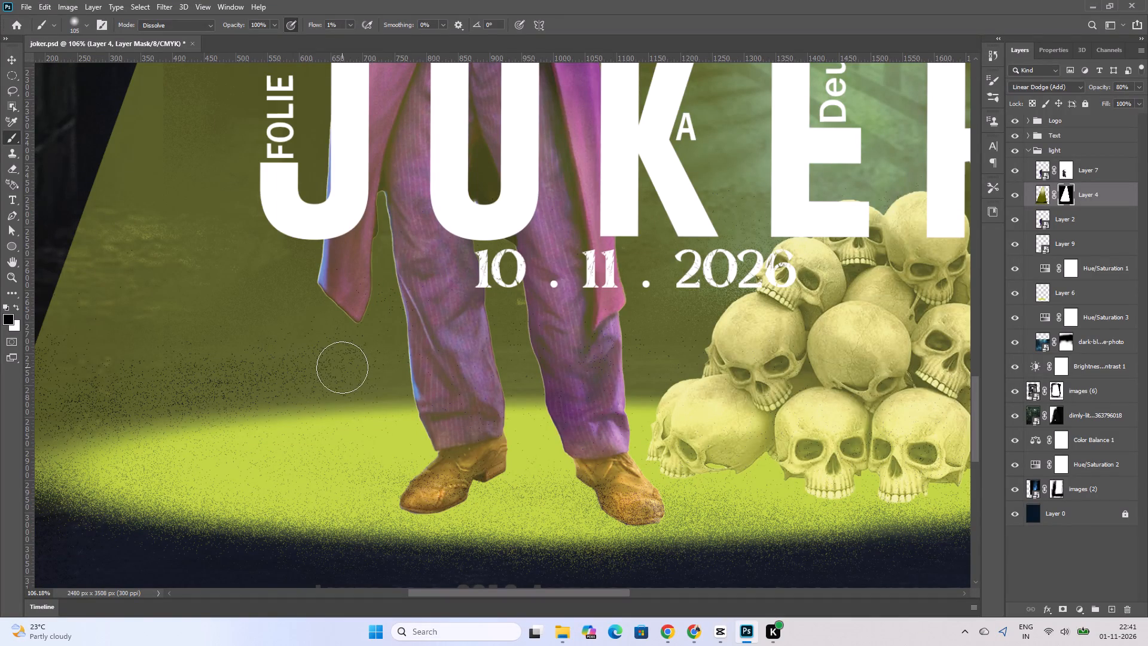
Deepen the speckled fade on Layer 4's mask from beside the Joker's trouser leg back toward the beam's outer edge, just above the floor glow.
left_click(349, 370)
left_click_drag(354, 370, 362, 369)
left_click(367, 368)
left_click(375, 367)
left_click_drag(372, 367, 292, 368)
left_click_drag(268, 368, 237, 376)
left_click(222, 377)
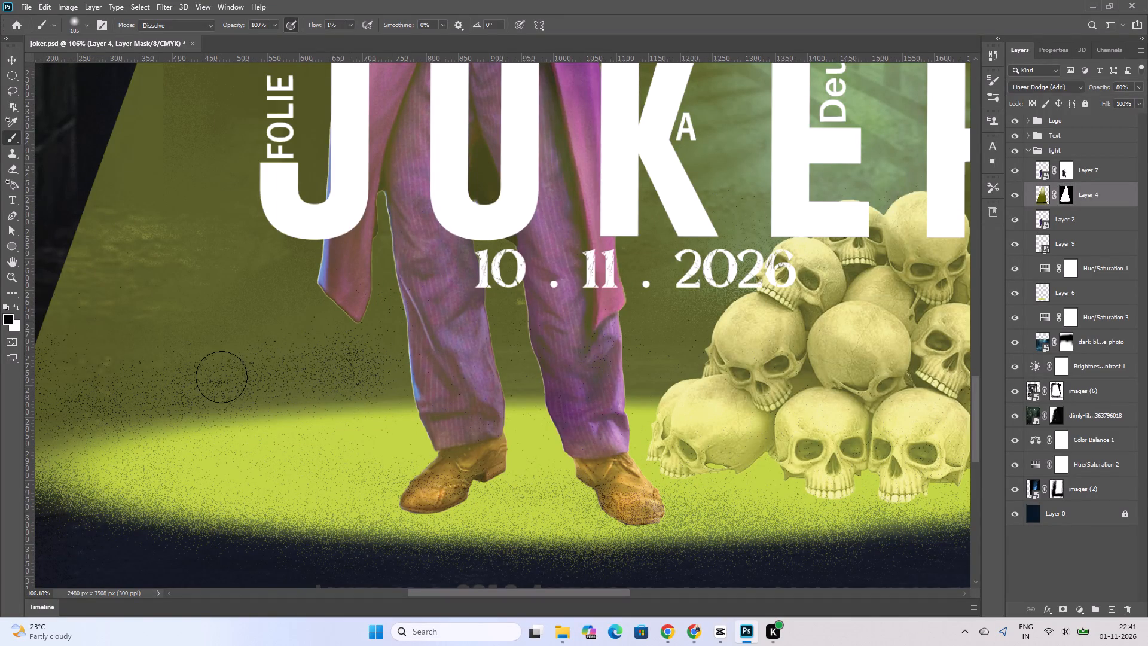
left_click_drag(218, 377, 231, 377)
left_click(312, 365)
left_click(193, 382)
left_click_drag(193, 382, 135, 397)
left_click(126, 403)
left_click(128, 400)
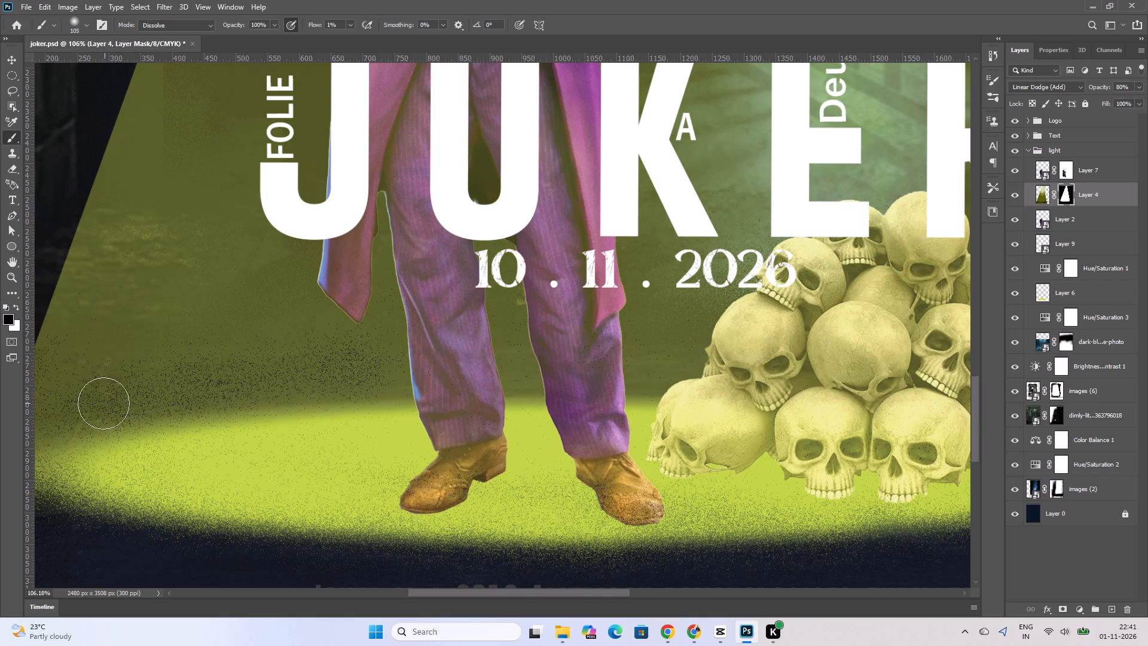
Extend the speckles on Layer 4's mask to the glow's outer tip, then thicken them along its upper edge up to the Joker's nearest trouser leg.
left_click(90, 405)
left_click_drag(78, 411, 71, 415)
left_click(66, 416)
left_click_drag(62, 418, 53, 425)
left_click(46, 431)
left_click_drag(81, 409, 136, 401)
left_click_drag(268, 377, 276, 377)
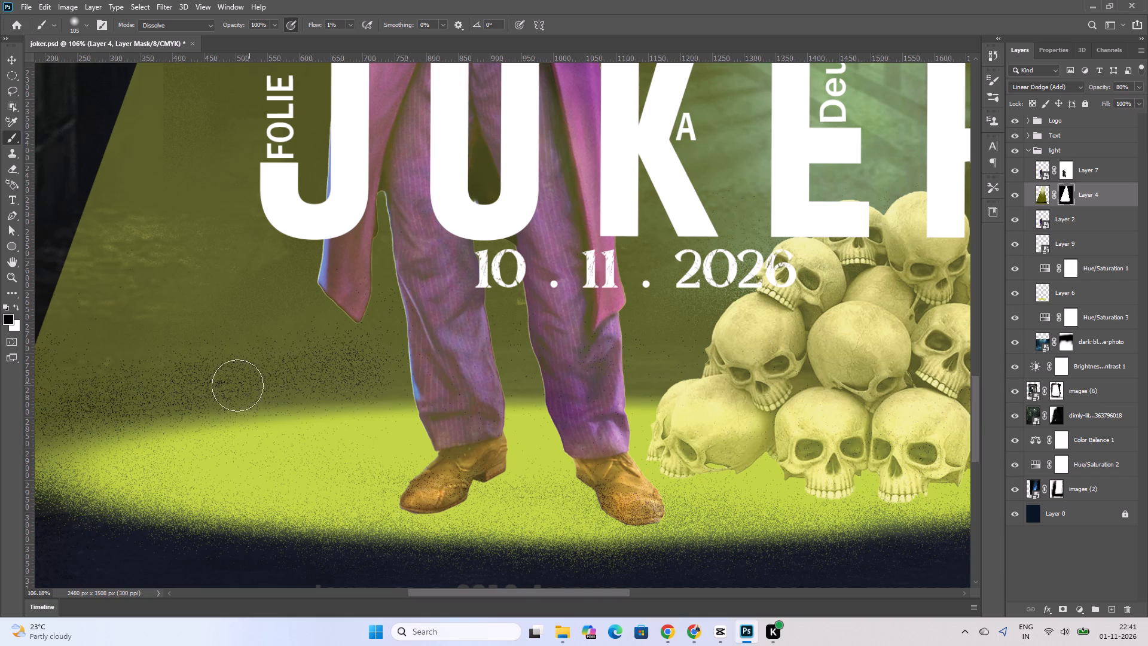
left_click_drag(233, 385, 264, 384)
left_click_drag(304, 378, 326, 378)
left_click(358, 378)
left_click_drag(274, 388, 250, 395)
left_click_drag(284, 384, 403, 371)
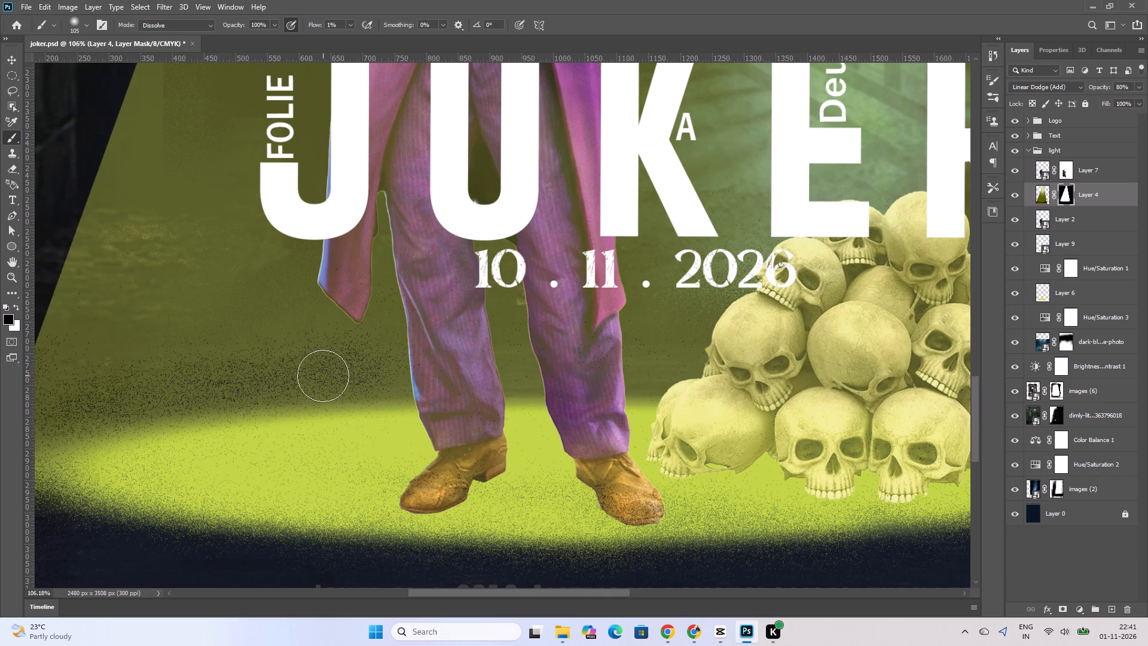
triple_click(381, 374)
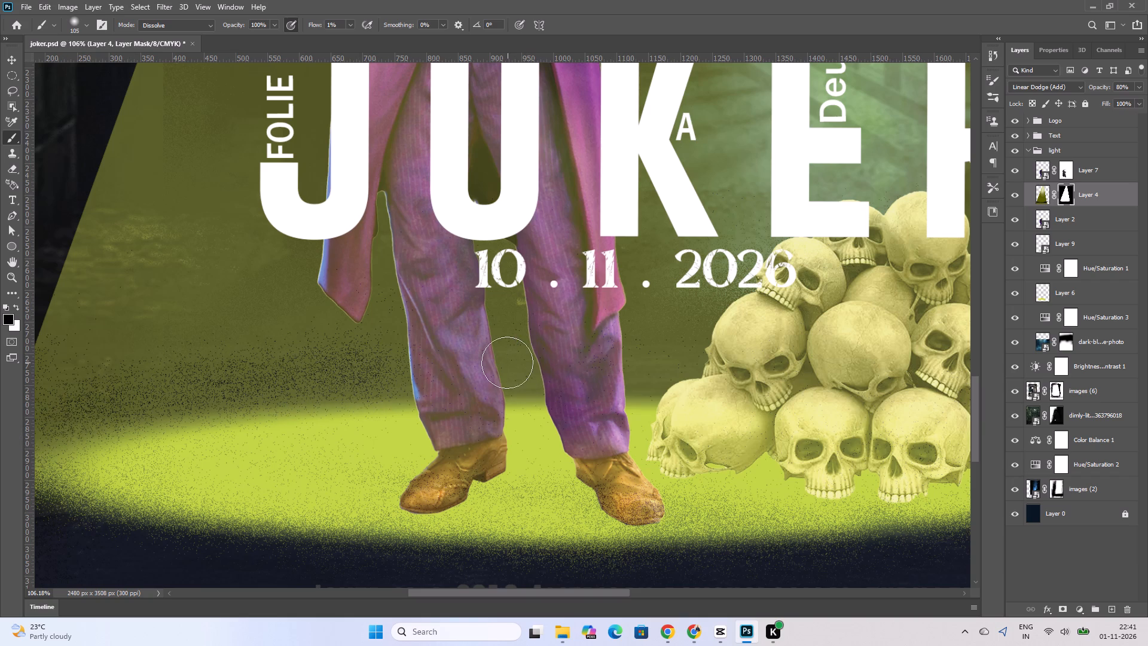
Speckle Layer 4's mask in the gap between the Joker's trouser legs, just above the floor glow.
triple_click(515, 363)
triple_click(515, 363)
triple_click(515, 363)
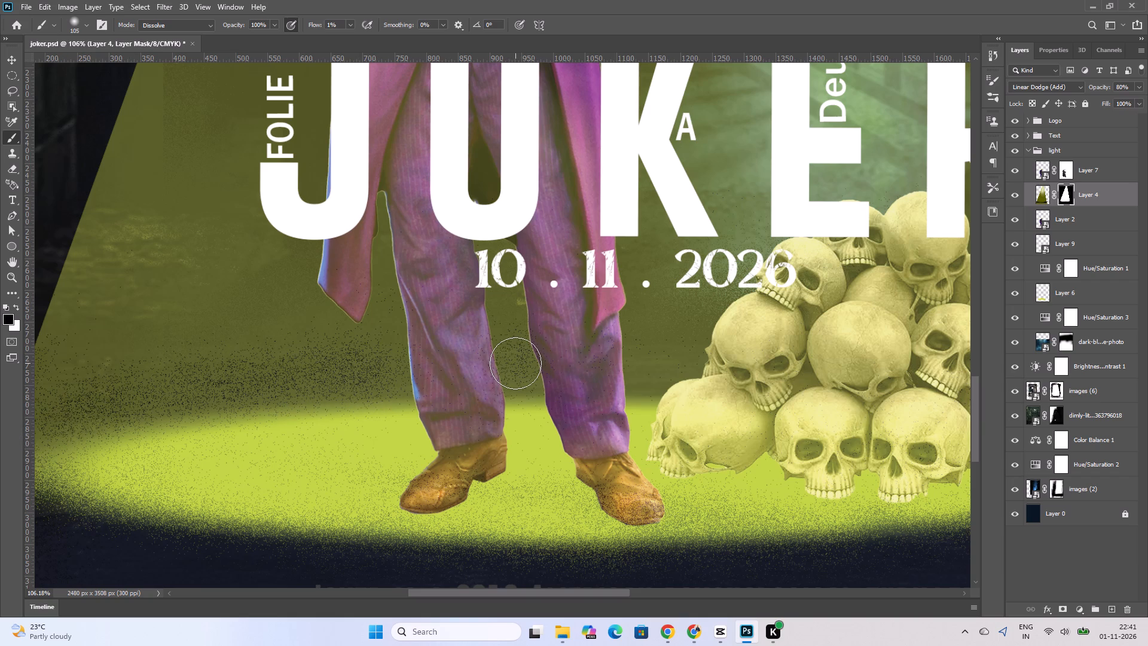
triple_click(515, 363)
triple_click(515, 363)
triple_click(515, 363)
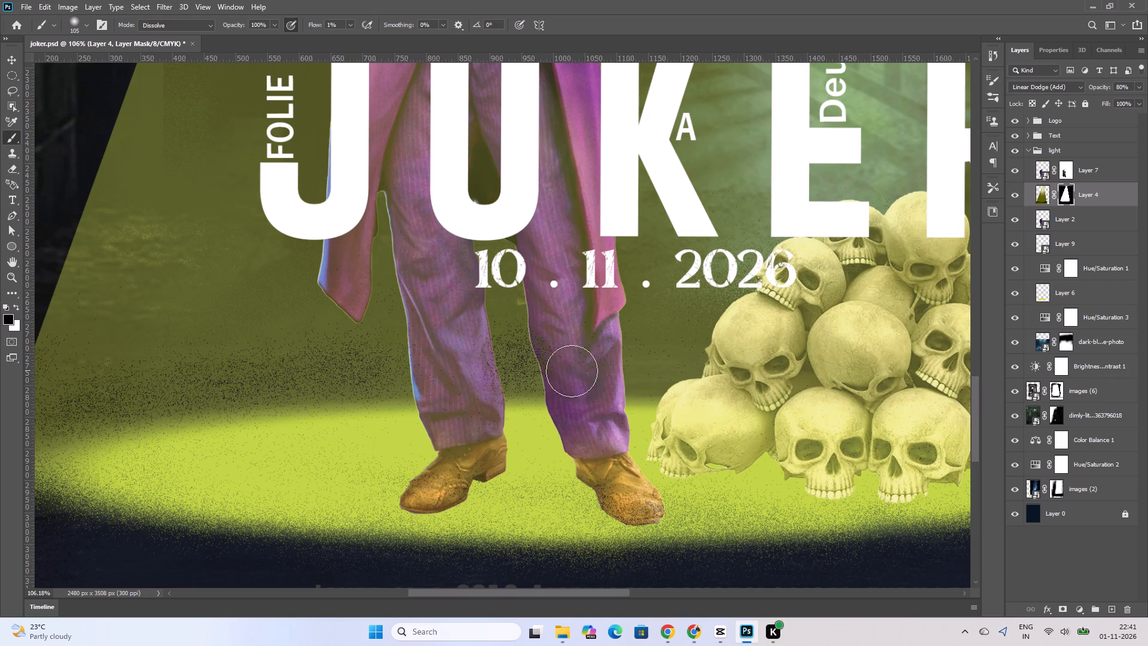
Carry the speckled fade on Layer 4's mask from the Joker's other trouser leg across the gap to the nearest skulls.
left_click(658, 354)
double_click(639, 365)
double_click(643, 368)
left_click(642, 371)
left_click(662, 370)
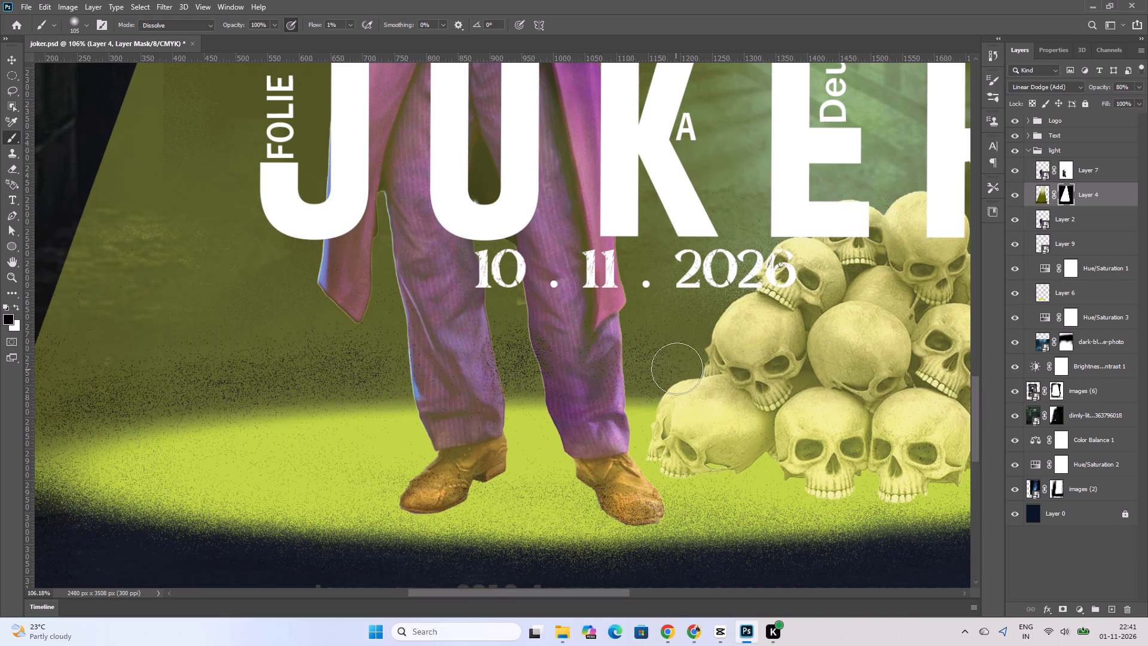
left_click_drag(677, 368, 697, 367)
left_click(683, 365)
left_click_drag(683, 365, 691, 365)
left_click(715, 366)
left_click(719, 366)
left_click_drag(689, 374, 695, 374)
left_click_drag(712, 374, 722, 374)
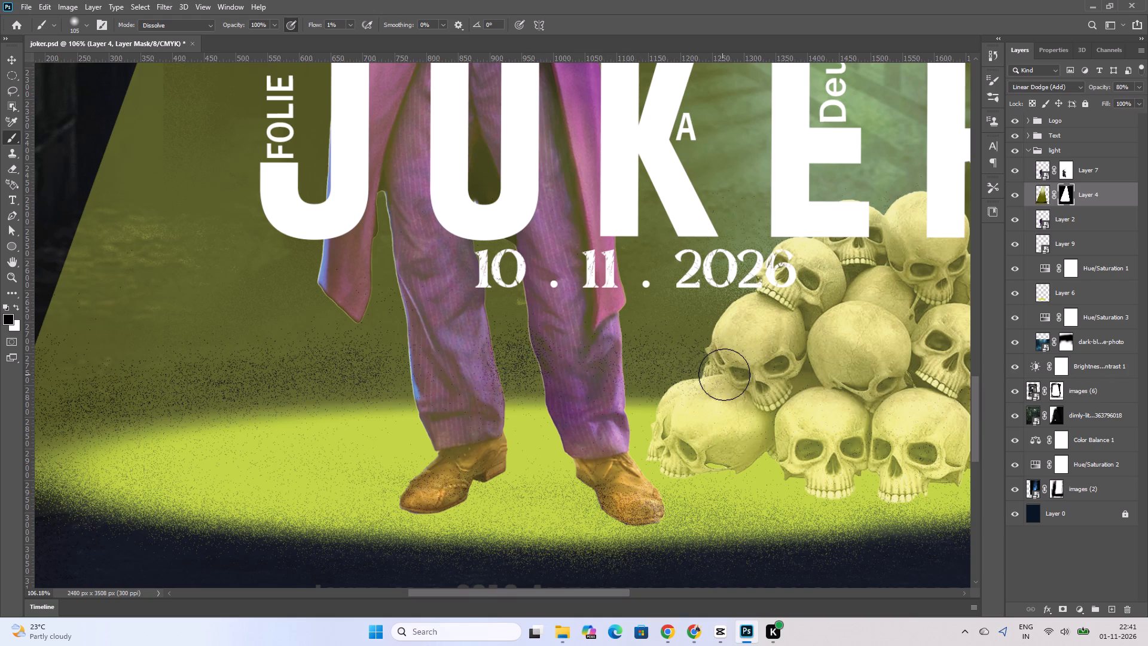
Repeat the light black strokes on Layer 4's mask between the Joker's leg and the skull pile to thicken the speckles.
left_click(724, 374)
left_click_drag(682, 373, 654, 375)
left_click(649, 375)
double_click(652, 371)
left_click_drag(655, 371, 670, 372)
left_click_drag(688, 371, 694, 373)
left_click(702, 373)
left_click(717, 373)
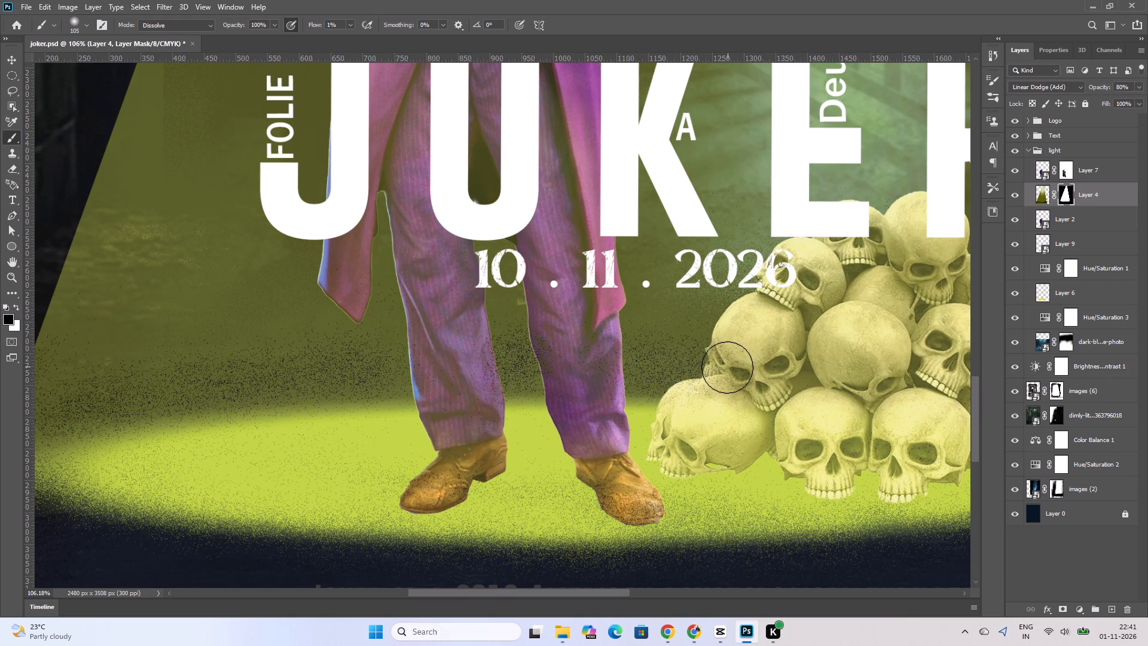
Soften Layer 4's mask at the beam's lower corner on the side away from the skulls, where it meets the floor glow.
scroll(718, 362, "down", 8, "ctrl")
scroll(647, 379, "down", 8, "alt")
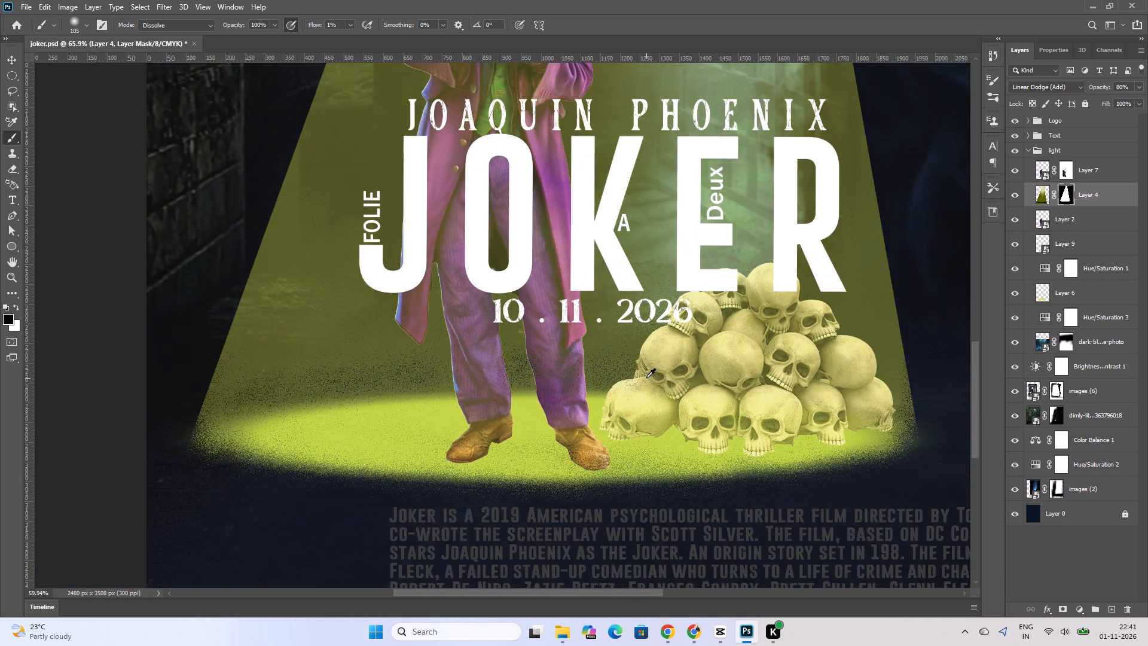
scroll(646, 377, "down", 2, "alt")
scroll(743, 382, "down", 1, "alt")
scroll(721, 381, "down", 4, "ctrl")
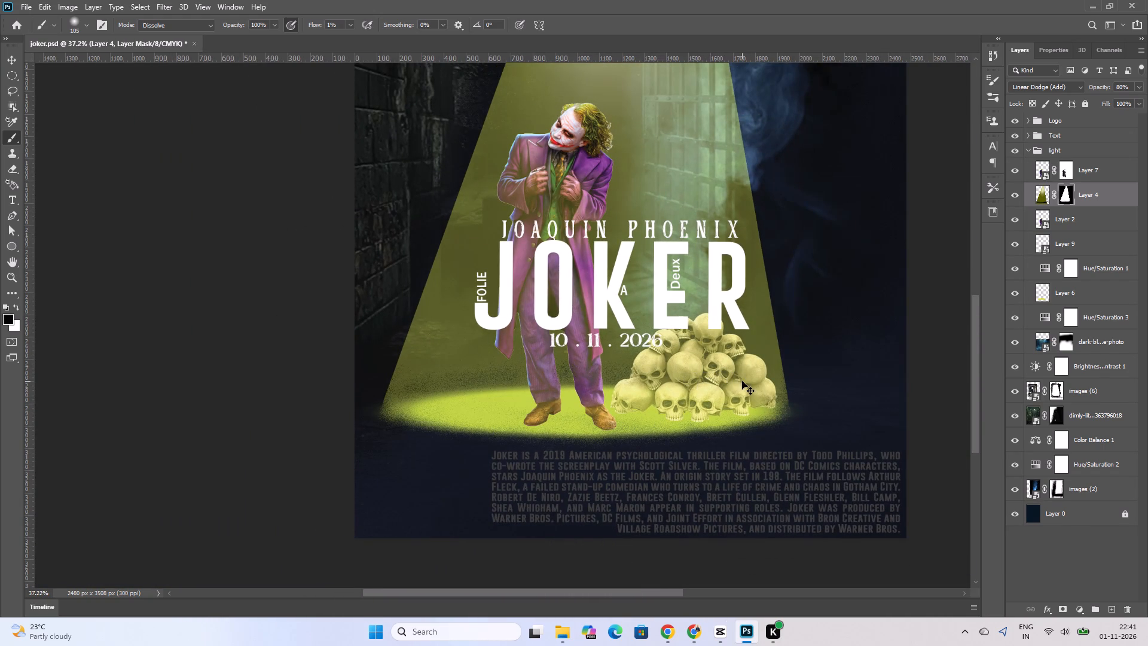
scroll(742, 381, "down", 1, "ctrl")
scroll(676, 370, "down", 3, "ctrl")
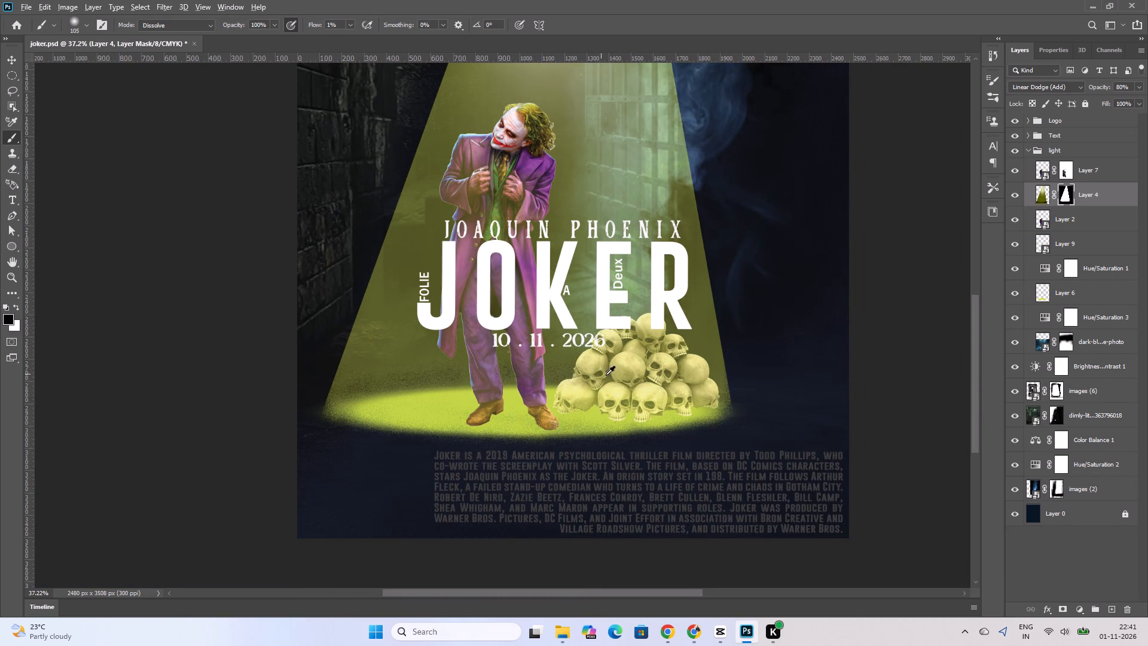
scroll(610, 376, "up", 1, "alt")
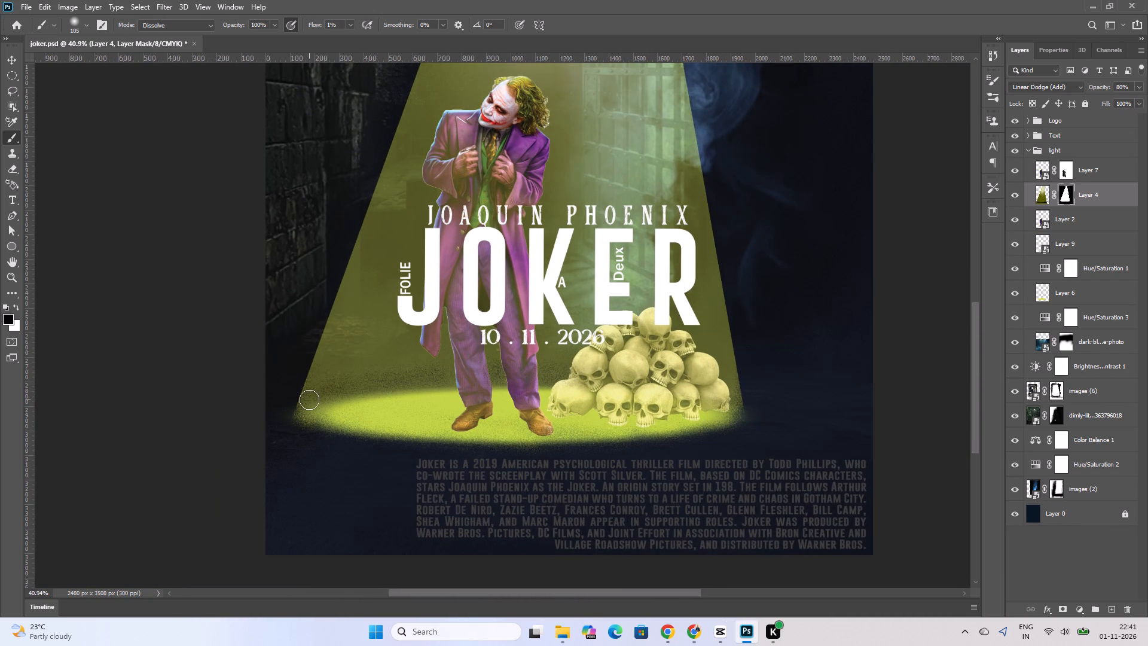
triple_click(309, 400)
triple_click(309, 400)
double_click(309, 400)
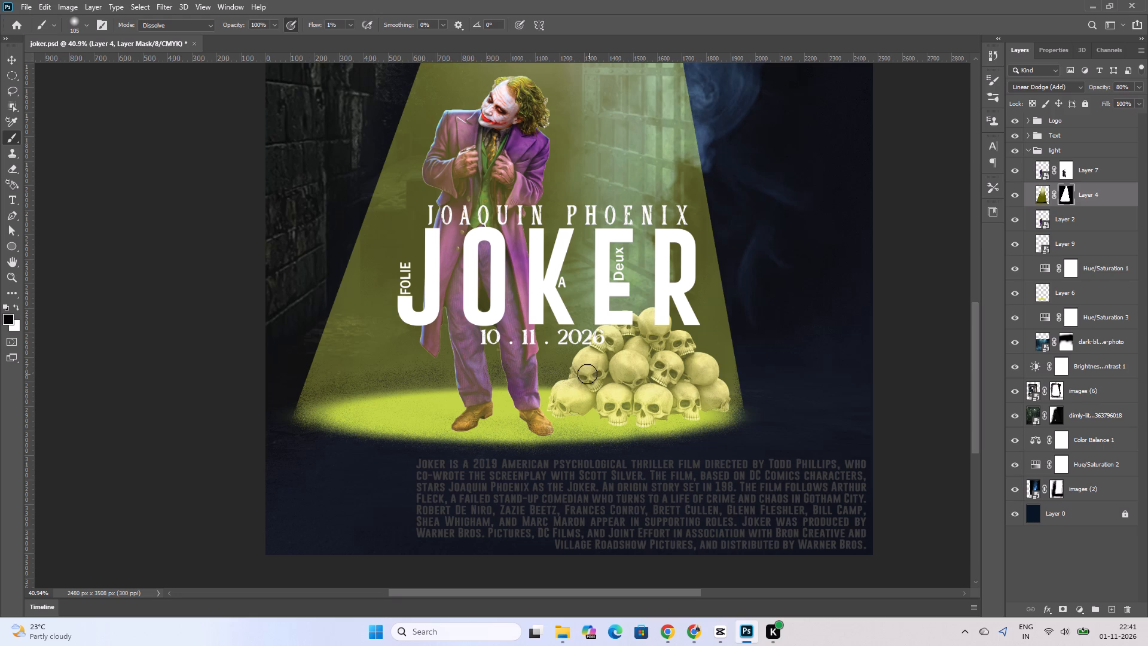
Build up the fade on Layer 4's mask between the Joker's leg and the skulls nearest him, above the bottom row of skulls.
double_click(569, 380)
triple_click(578, 378)
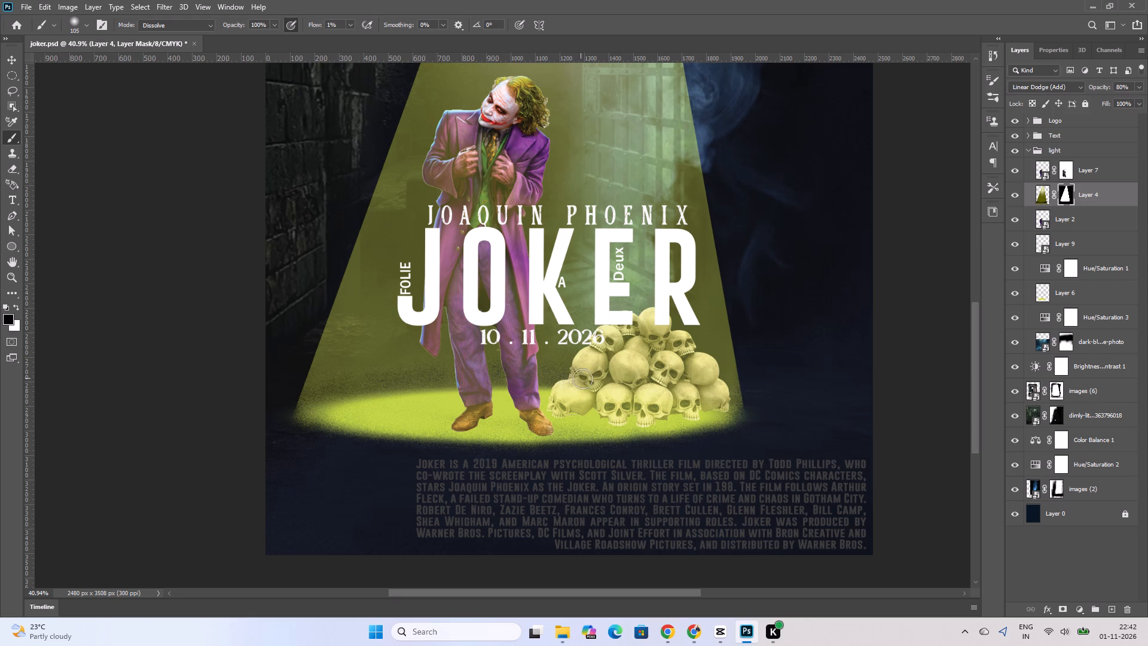
left_click(570, 378)
left_click(556, 377)
left_click(545, 374)
left_click(555, 378)
double_click(602, 379)
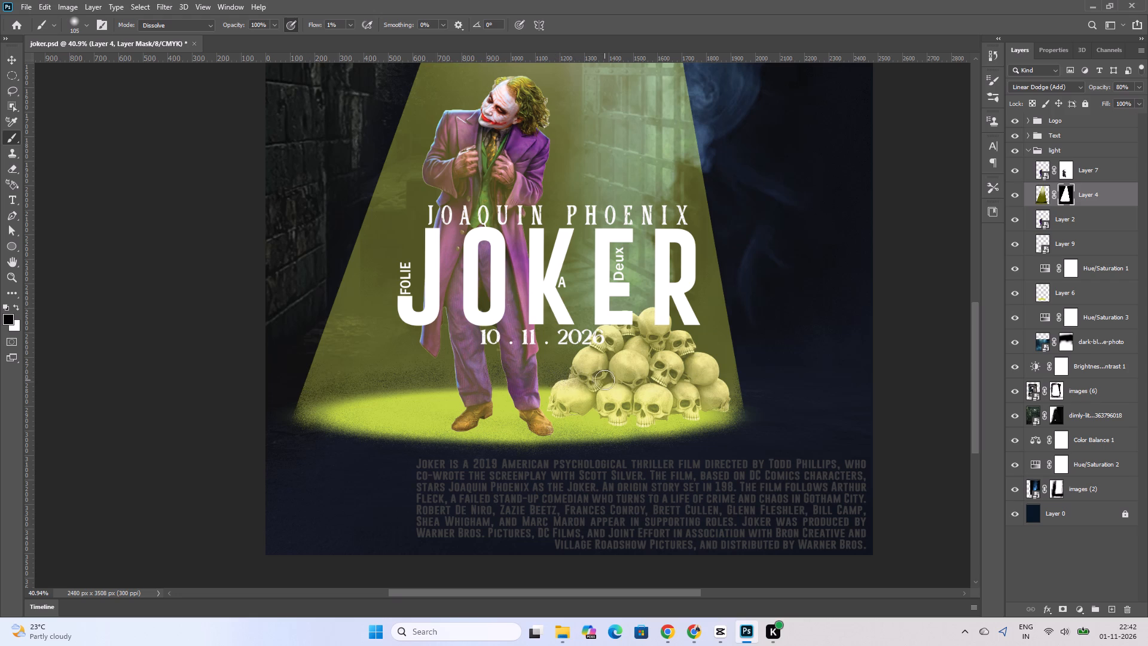
left_click(608, 382)
left_click(612, 385)
double_click(580, 383)
left_click(587, 382)
left_click_drag(571, 375, 592, 377)
triple_click(602, 378)
Brush the fade on Layer 4's mask across the middle of the skull pile, where the second row meets the bottom row.
left_click_drag(600, 380, 609, 381)
triple_click(622, 381)
left_click_drag(621, 383, 628, 383)
left_click(628, 383)
left_click(639, 383)
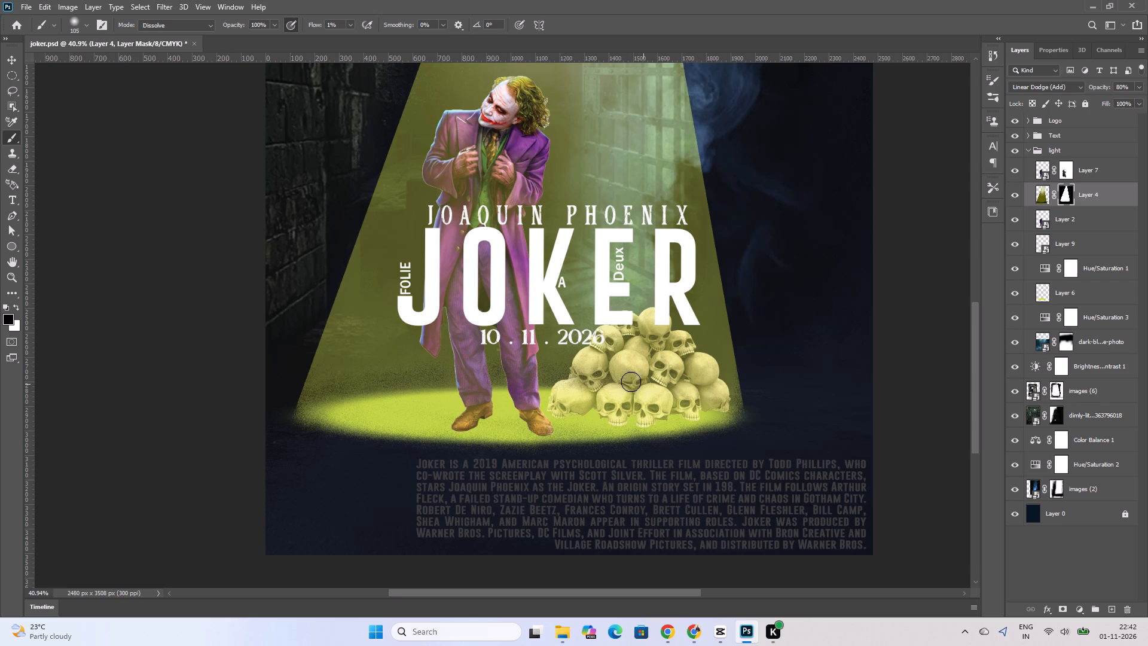
left_click(616, 380)
left_click_drag(601, 379, 639, 386)
left_click_drag(610, 382, 655, 393)
left_click_drag(631, 379, 674, 389)
left_click_drag(649, 384, 682, 397)
Continue the fade on Layer 4's mask over the far bottom skulls to the beam's lower corner.
left_click_drag(682, 397, 683, 397)
left_click_drag(655, 385, 689, 396)
left_click_drag(682, 391, 698, 395)
left_click_drag(703, 394, 712, 397)
left_click(728, 400)
triple_click(728, 406)
left_click(728, 404)
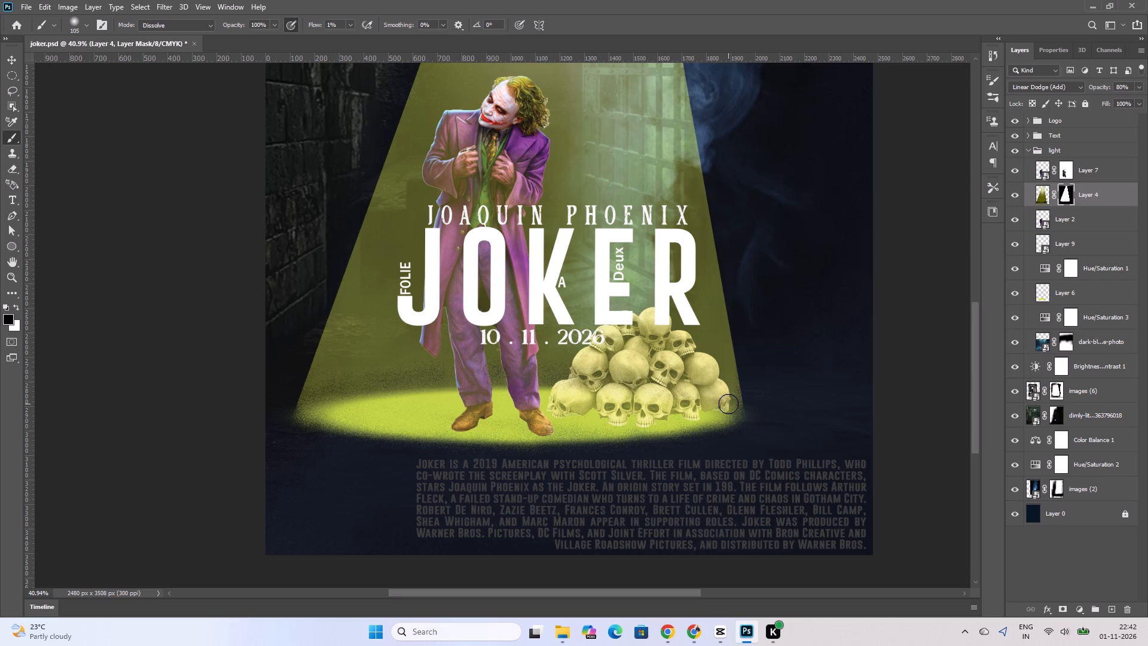
triple_click(723, 400)
left_click(711, 399)
double_click(722, 404)
triple_click(726, 405)
double_click(726, 406)
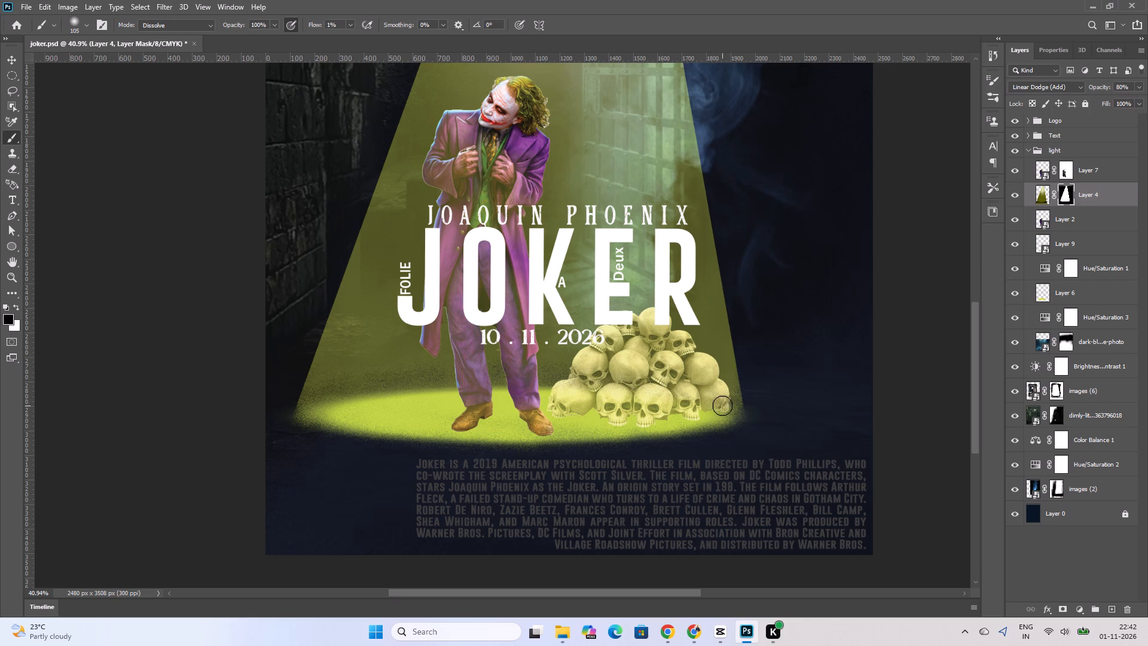
Deepen the fade on Layer 4's mask from the outermost bottom skull back to the middle of the skull pile.
left_click(722, 406)
triple_click(710, 403)
left_click(697, 400)
triple_click(691, 394)
left_click(686, 388)
left_click_drag(687, 388, 697, 394)
double_click(701, 394)
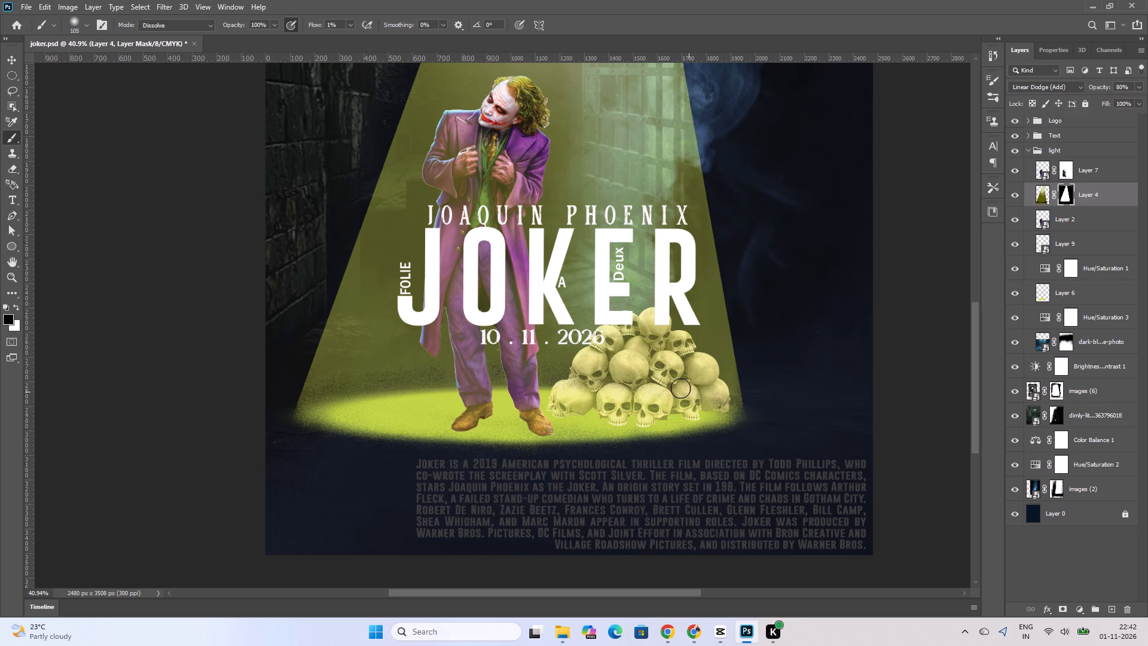
double_click(680, 388)
left_click(672, 387)
left_click(662, 387)
triple_click(652, 387)
double_click(650, 387)
double_click(654, 388)
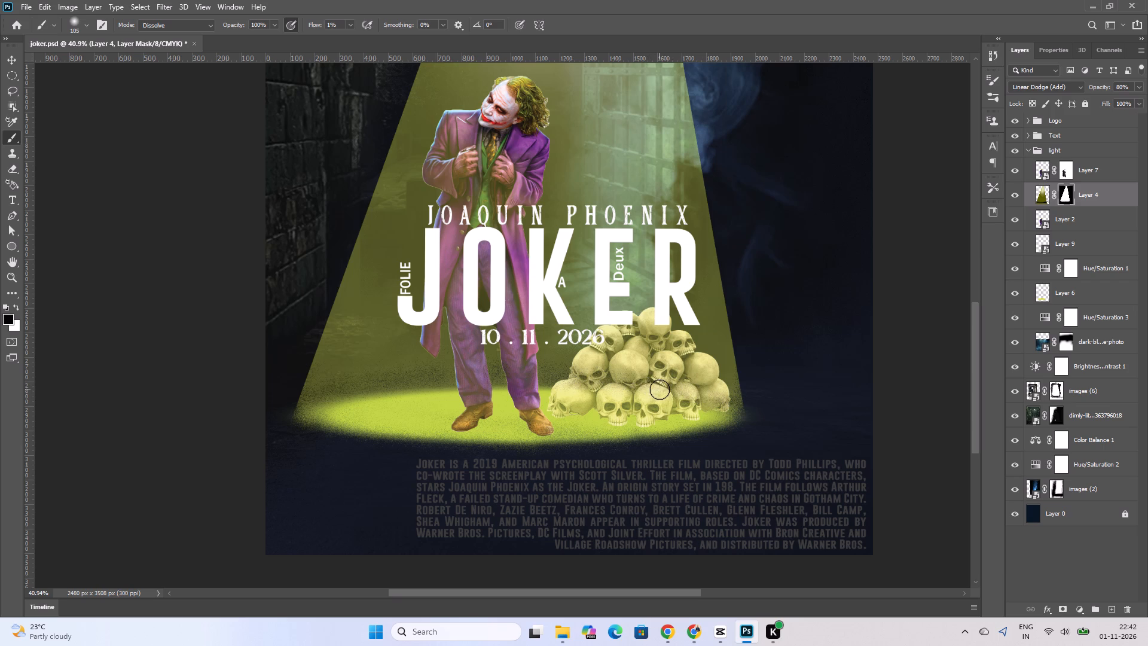
Dab more black on Layer 4's mask over the central and far bottom skulls to even out the light.
left_click(660, 389)
left_click(665, 390)
triple_click(673, 389)
left_click(676, 388)
triple_click(675, 388)
triple_click(675, 388)
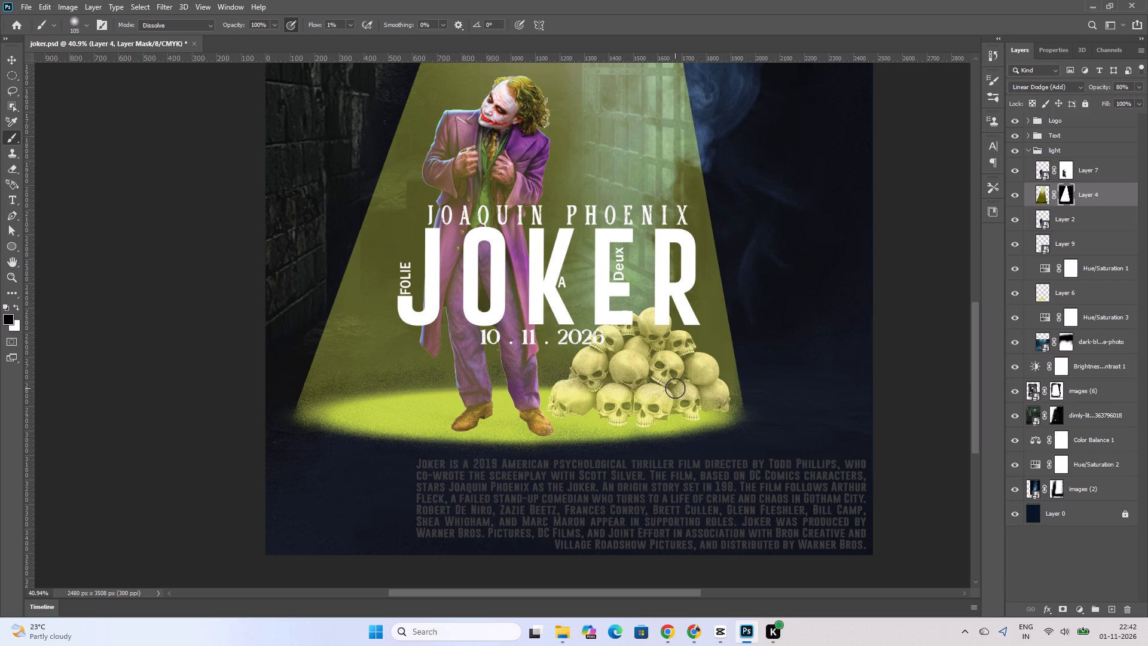
double_click(675, 388)
left_click_drag(675, 388, 664, 390)
left_click(654, 390)
triple_click(650, 385)
double_click(650, 385)
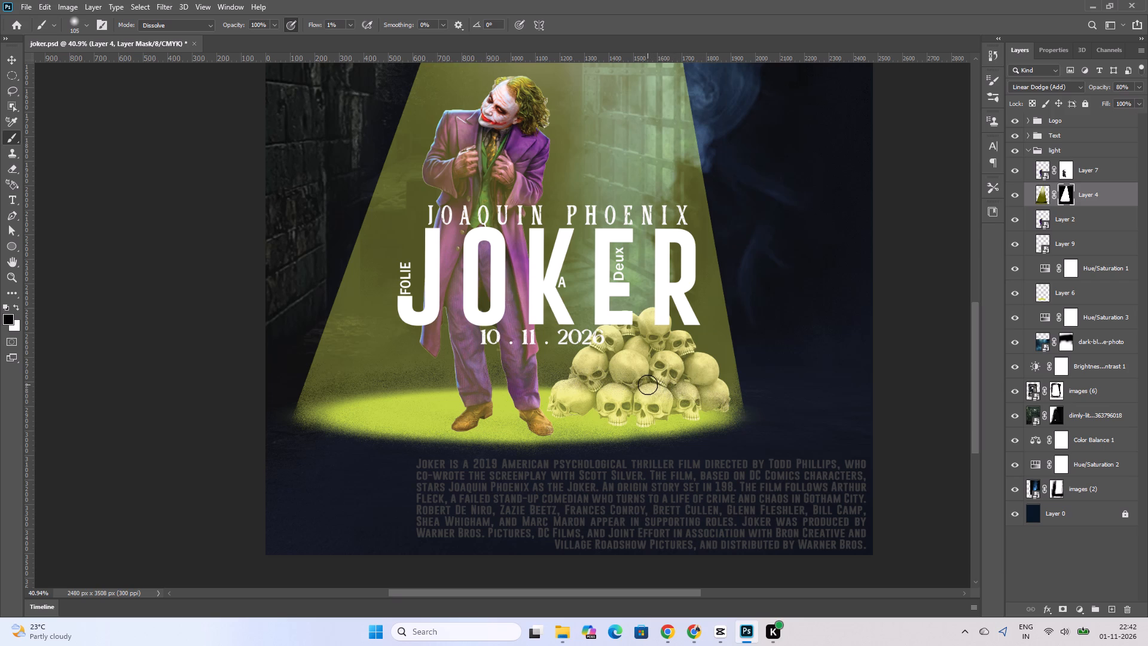
Blend the fade on Layer 4's mask from the middle of the skull pile back to the Joker's trouser leg.
left_click(642, 383)
left_click(635, 383)
left_click(612, 385)
left_click(604, 385)
double_click(600, 385)
left_click_drag(594, 385, 604, 383)
left_click_drag(604, 382, 594, 382)
left_click(581, 382)
left_click_drag(577, 379, 566, 379)
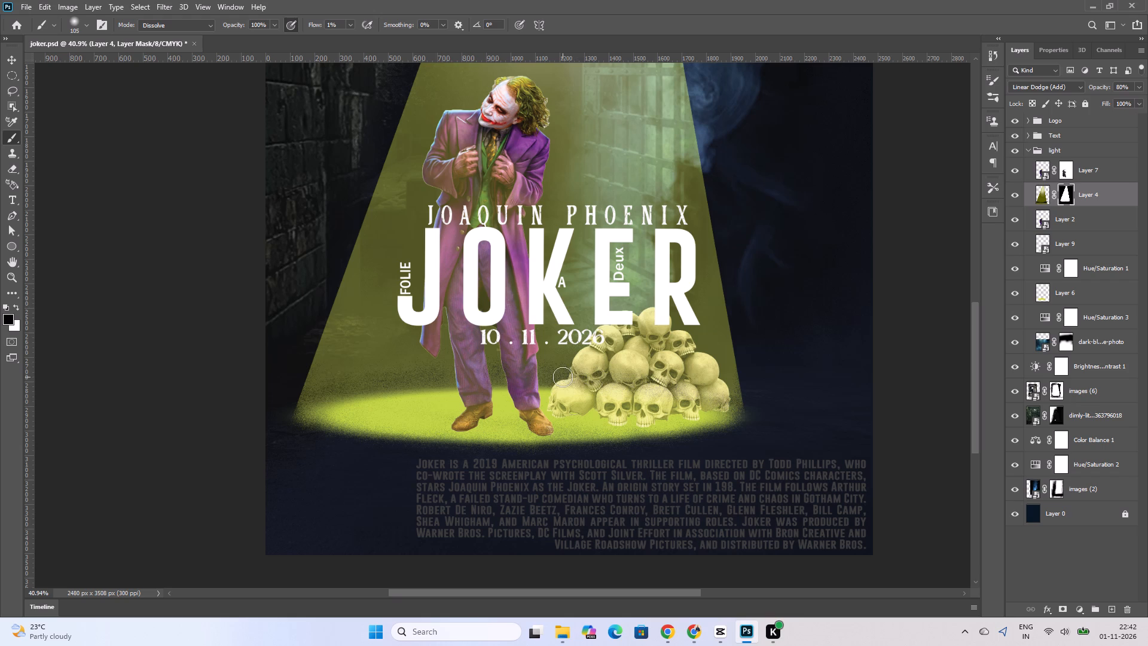
double_click(563, 377)
left_click(539, 376)
left_click(555, 374)
Sweep another light pass on Layer 4's mask across the skull pile, from beside the Joker's leg to the far bottom skulls.
left_click_drag(558, 376, 588, 379)
left_click_drag(600, 379, 619, 381)
left_click_drag(633, 382, 643, 385)
left_click_drag(654, 388, 662, 388)
left_click(685, 391)
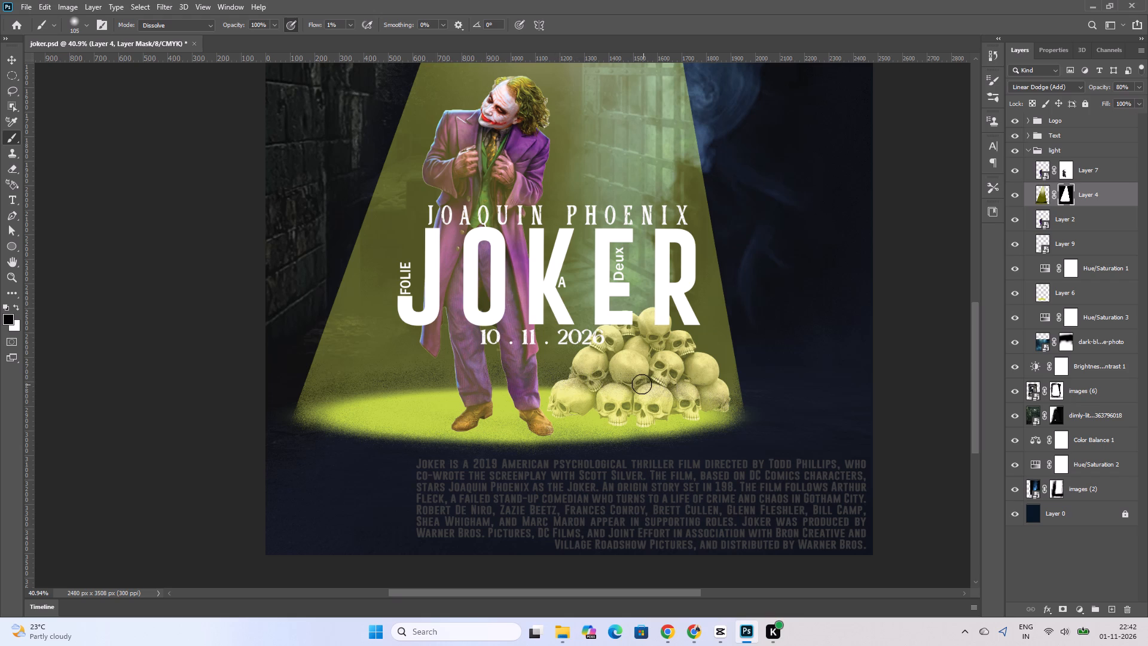
Brush more black on Layer 4's mask over the lower skulls, from the middle of the pile to the outermost skull.
left_click(642, 384)
left_click_drag(641, 384, 674, 389)
left_click(689, 389)
double_click(694, 389)
left_click_drag(688, 385, 729, 392)
left_click_drag(729, 390, 723, 391)
left_click_drag(703, 391, 712, 391)
left_click_drag(712, 391, 717, 392)
left_click(721, 394)
Dab black on Layer 4's mask beside the Joker's left-hand trouser leg, just above the floor glow.
double_click(436, 378)
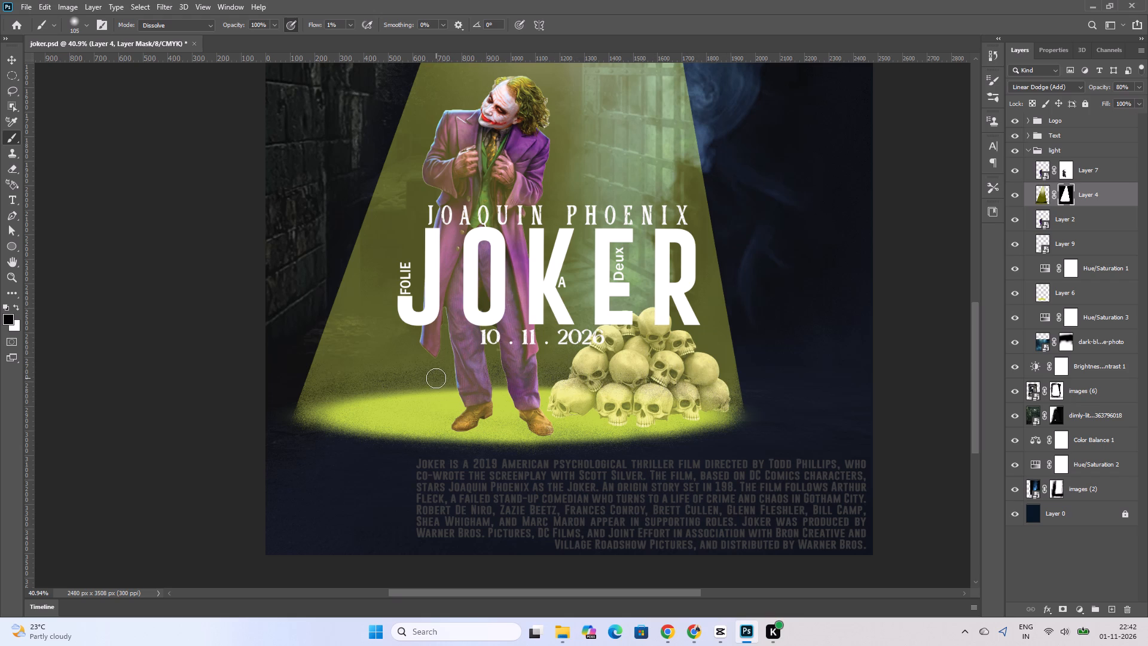
triple_click(426, 378)
left_click(416, 380)
left_click(411, 380)
left_click_drag(419, 379, 427, 379)
left_click(430, 379)
left_click(437, 379)
left_click_drag(433, 377, 425, 377)
left_click(422, 374)
Extend the fade on Layer 4's mask from beside the trouser leg toward the beam's left edge.
left_click_drag(417, 374, 411, 374)
left_click_drag(401, 374, 392, 374)
left_click(390, 374)
double_click(404, 373)
left_click_drag(399, 373, 386, 375)
left_click(383, 375)
left_click_drag(364, 376, 352, 380)
left_click(342, 381)
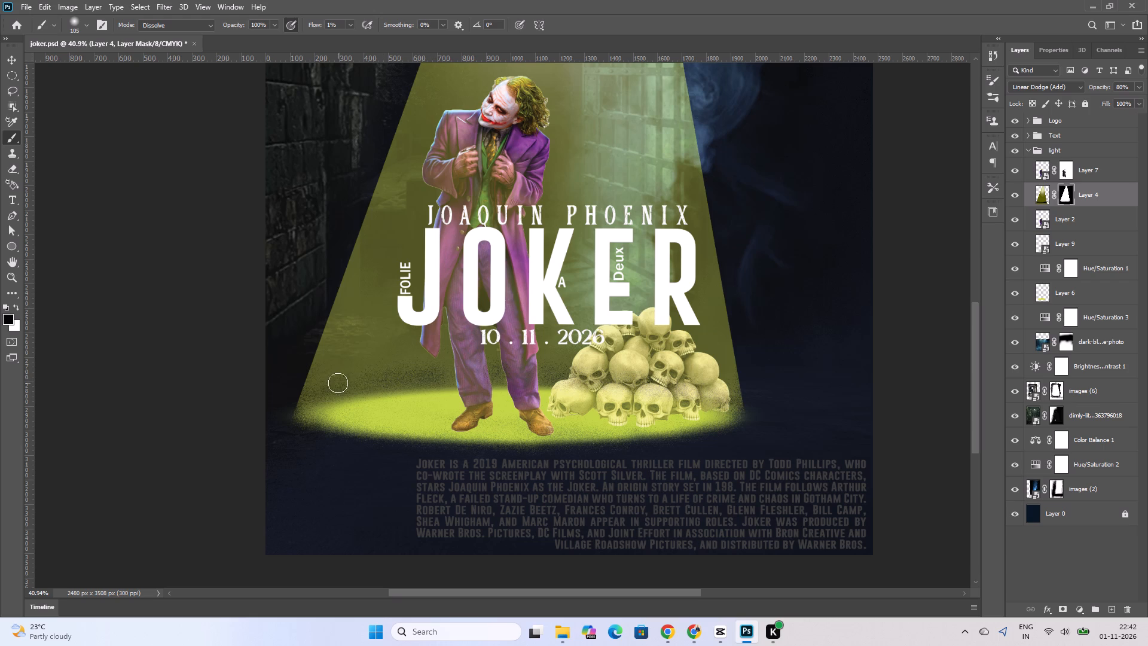
Sweep light black strokes on Layer 4's mask across the band slightly higher above the glow, left of the Joker.
left_click(350, 368)
left_click(373, 366)
left_click_drag(349, 368, 396, 370)
left_click_drag(407, 370, 381, 377)
left_click(374, 377)
left_click_drag(408, 367, 375, 369)
left_click(349, 372)
left_click(334, 379)
Blend the fade on Layer 4's mask from the beam's left edge across to below the Joker's coat hem.
left_click_drag(334, 378, 328, 378)
left_click_drag(331, 372, 340, 371)
left_click_drag(329, 373, 323, 378)
left_click_drag(319, 379, 341, 377)
left_click_drag(353, 367, 440, 362)
left_click_drag(420, 365, 413, 368)
left_click_drag(413, 368, 429, 368)
left_click(377, 364)
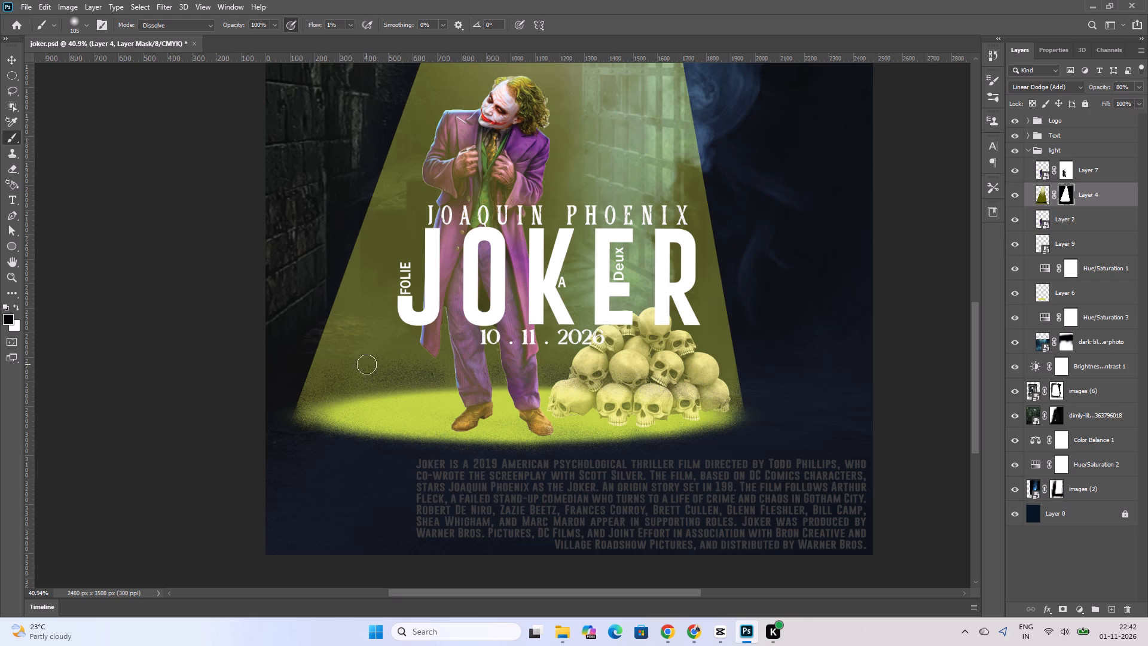
Darken Layer 4's mask midway between the beam's left edge and the Joker, down to the glow's upper rim.
left_click_drag(367, 364, 360, 366)
left_click_drag(355, 367, 362, 367)
left_click(371, 363)
left_click_drag(362, 366, 345, 380)
left_click(365, 383)
left_click(374, 383)
left_click_drag(359, 383, 370, 383)
left_click_drag(399, 382, 382, 386)
double_click(359, 387)
Brush the fade on Layer 4's mask along the glow's upper rim toward the Joker's trouser leg.
left_click_drag(361, 388, 352, 388)
left_click_drag(371, 386, 398, 387)
left_click_drag(404, 385, 446, 385)
left_click_drag(433, 381, 445, 381)
left_click_drag(430, 380, 440, 380)
double_click(433, 379)
Carry the fade on Layer 4's mask back from the trouser leg to the beam's left edge and slightly up it.
left_click_drag(413, 375, 405, 376)
left_click_drag(405, 376, 392, 377)
left_click_drag(392, 377, 386, 377)
left_click_drag(390, 377, 356, 382)
left_click_drag(350, 383, 339, 386)
left_click(334, 386)
left_click_drag(332, 387, 324, 390)
left_click(323, 390)
left_click(326, 376)
left_click(325, 363)
left_click_drag(326, 362, 327, 362)
Soften a higher band on Layer 4's mask from the beam's left edge to below the coat hem and trouser leg.
left_click_drag(327, 362, 345, 362)
left_click_drag(356, 357, 373, 358)
left_click(393, 358)
left_click(402, 358)
left_click_drag(405, 356, 415, 358)
left_click(432, 358)
left_click_drag(408, 351, 402, 351)
left_click_drag(383, 351, 383, 358)
left_click(390, 360)
left_click_drag(395, 361, 423, 369)
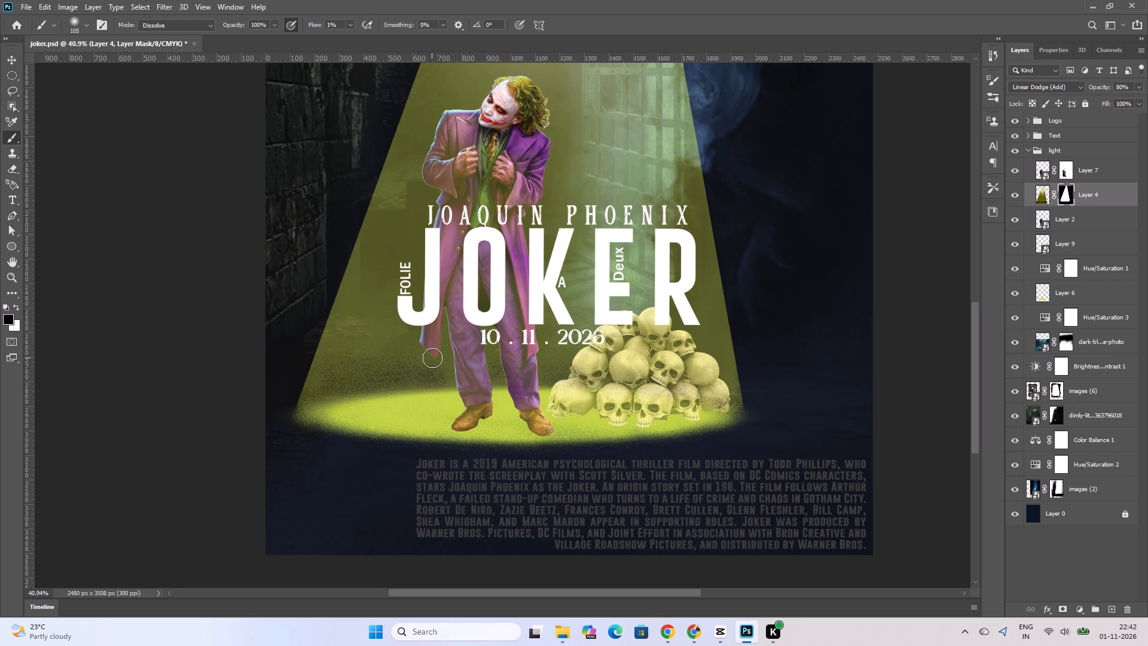
left_click(433, 358)
left_click(436, 371)
left_click(444, 365)
Dab black on Layer 4's mask between the Joker's lower trouser legs.
triple_click(494, 375)
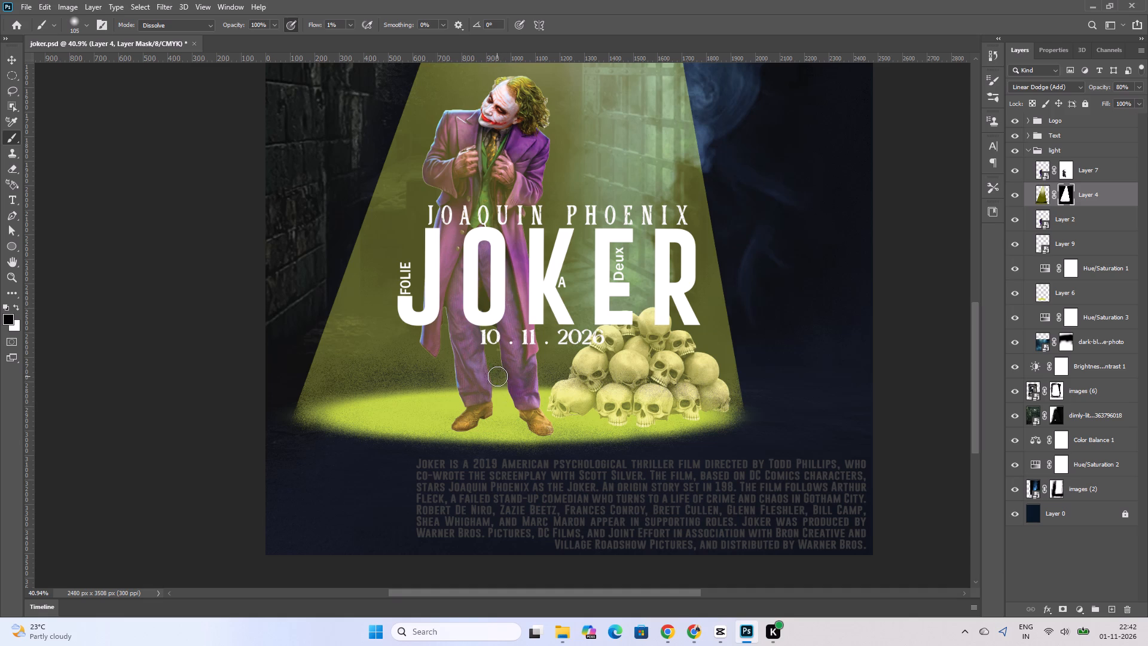
triple_click(497, 376)
triple_click(497, 377)
double_click(497, 377)
Fade Layer 4's mask in the gap between the Joker's right-hand trouser leg and the skull pile.
left_click_drag(562, 371, 554, 371)
left_click(552, 370)
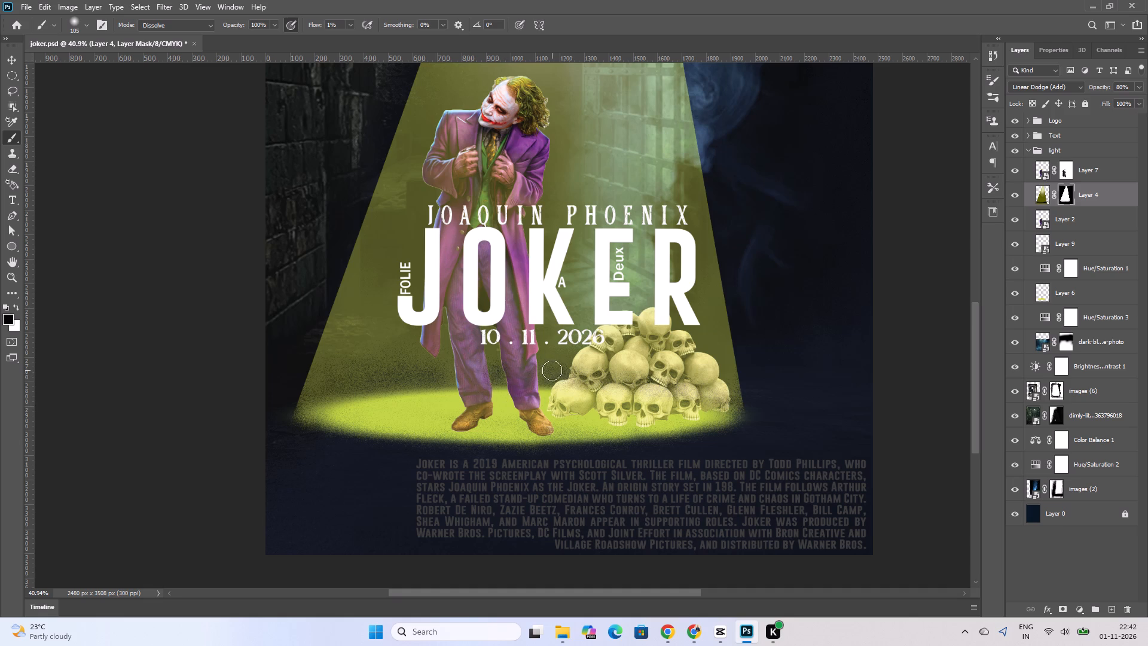
left_click_drag(551, 370, 546, 380)
triple_click(546, 380)
double_click(545, 377)
left_click_drag(546, 376, 552, 376)
left_click(553, 376)
left_click(558, 376)
left_click(561, 372)
left_click(553, 368)
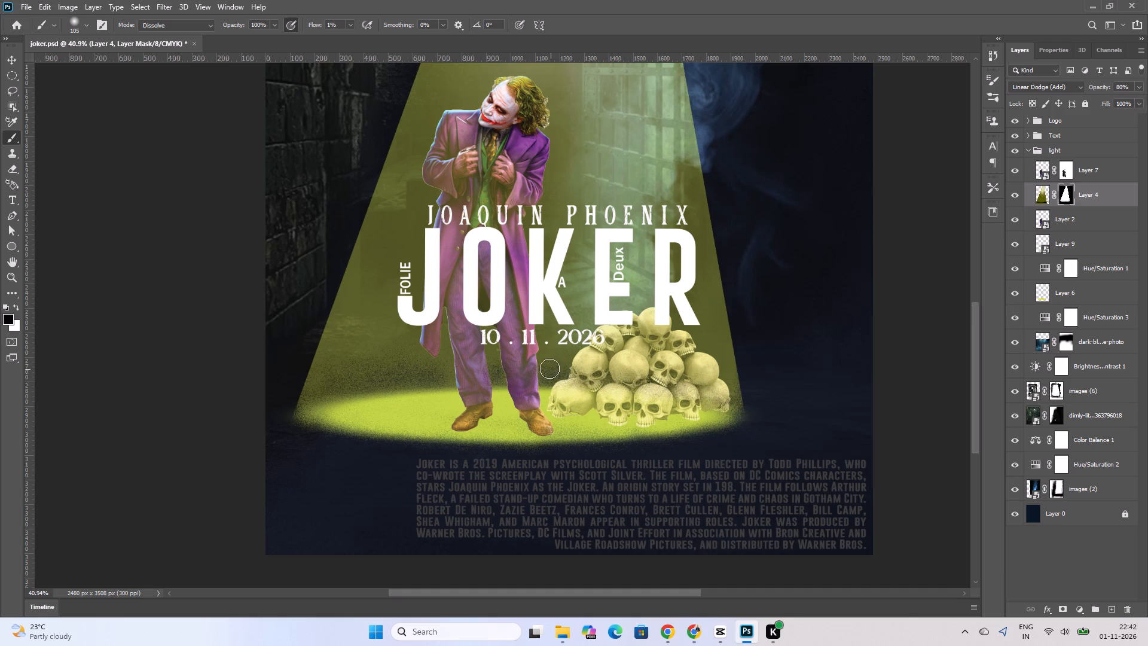
left_click_drag(549, 368, 566, 367)
left_click(566, 367)
left_click(544, 367)
Check the whole poster, and dab more black on Layer 4's mask close beside the left-hand trouser leg above the glow.
scroll(723, 346, "down", 4, "ctrl")
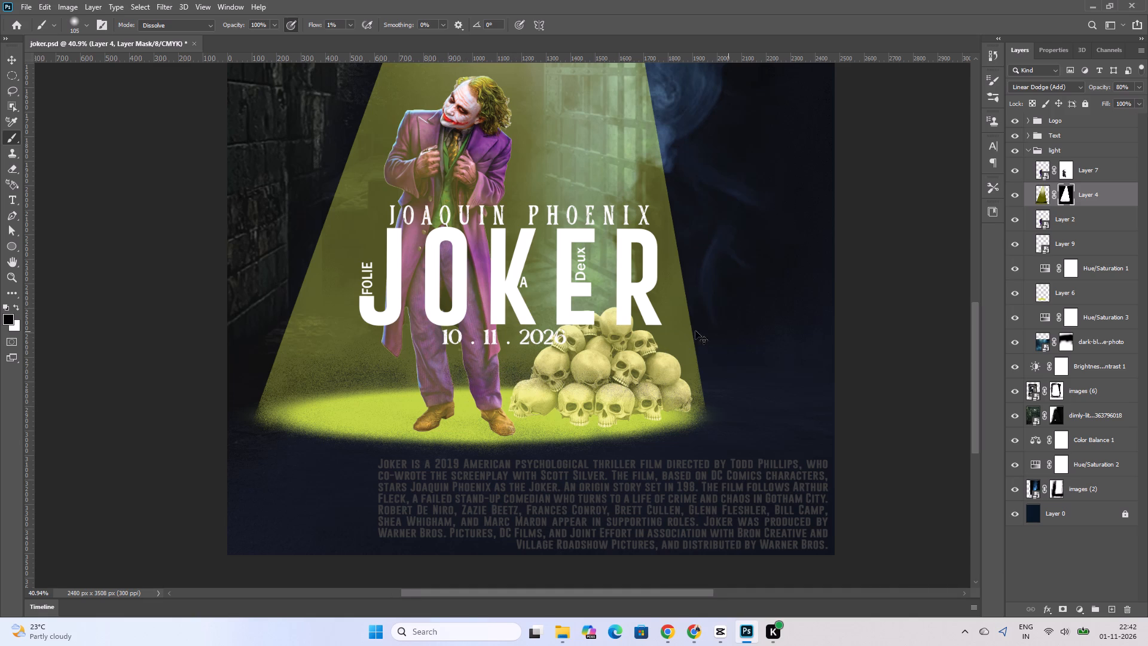
scroll(686, 327, "down", 5, "alt")
scroll(833, 313, "down", 1, "alt")
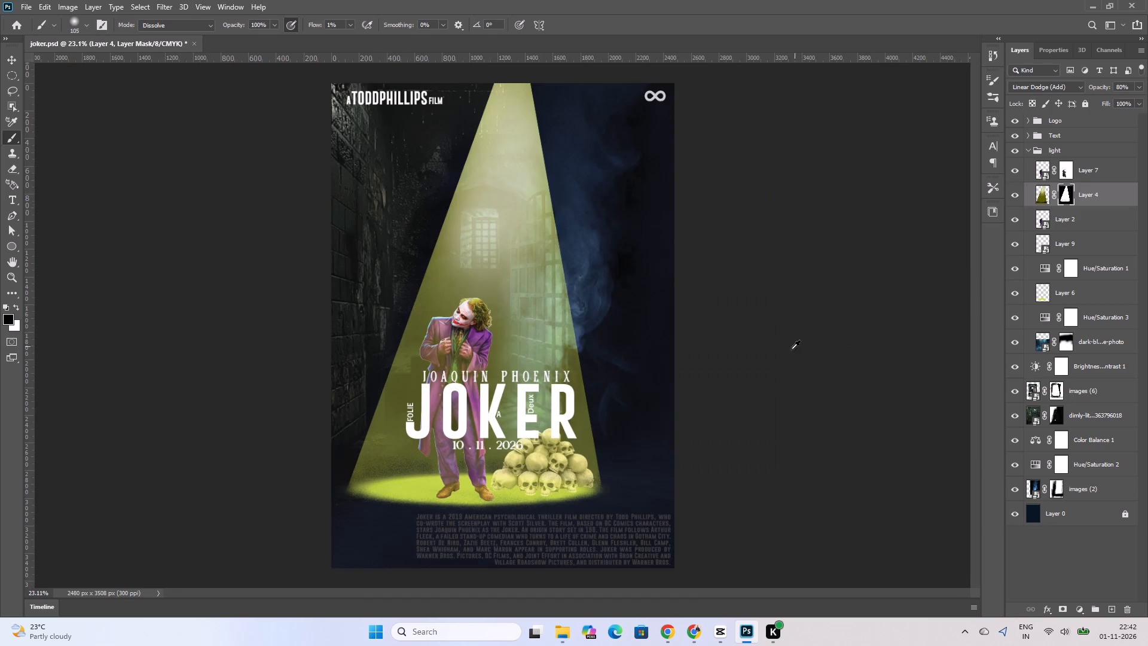
scroll(775, 358, "up", 2, "alt")
scroll(777, 363, "down", 1, "alt")
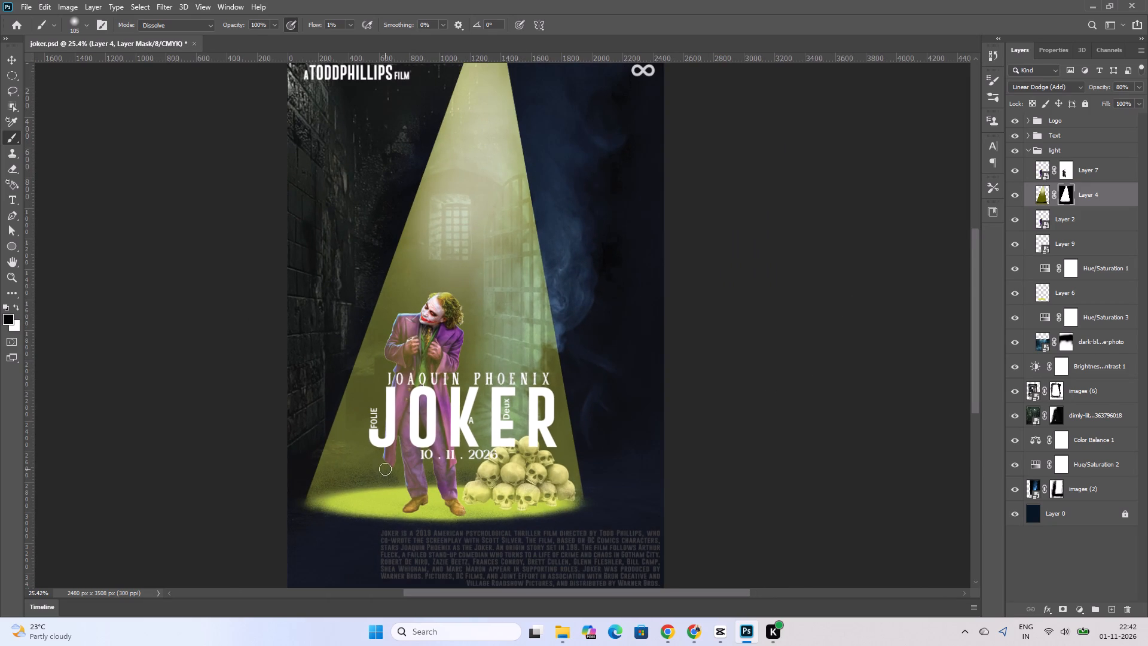
scroll(399, 537, "up", 15, "alt")
double_click(386, 404)
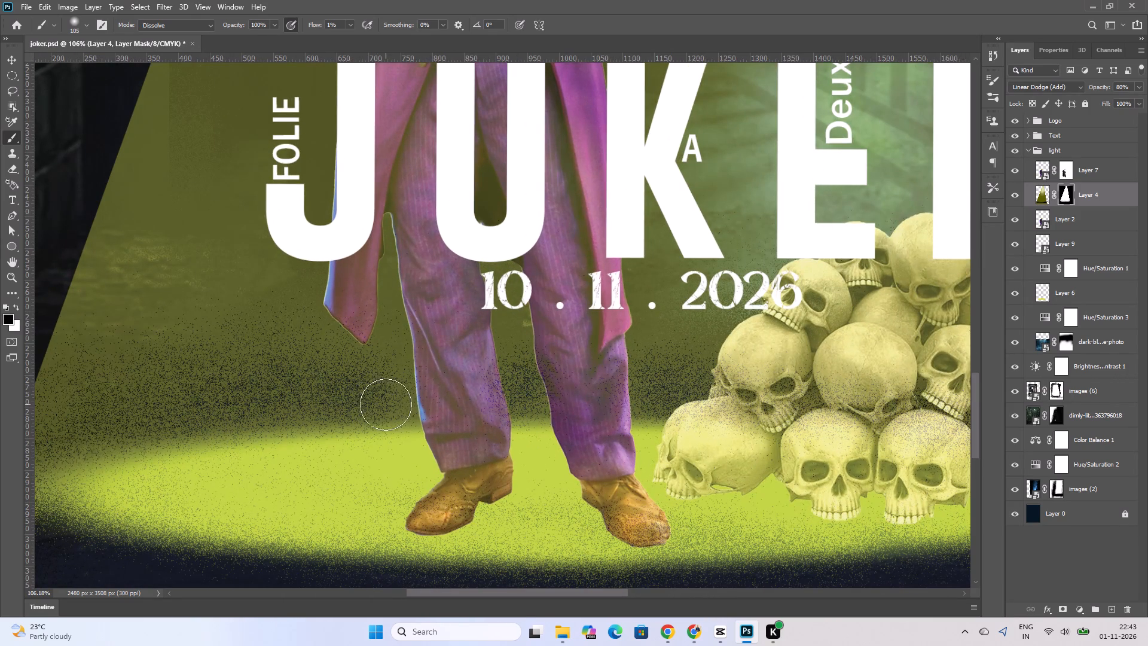
triple_click(382, 402)
triple_click(383, 400)
triple_click(384, 400)
triple_click(385, 400)
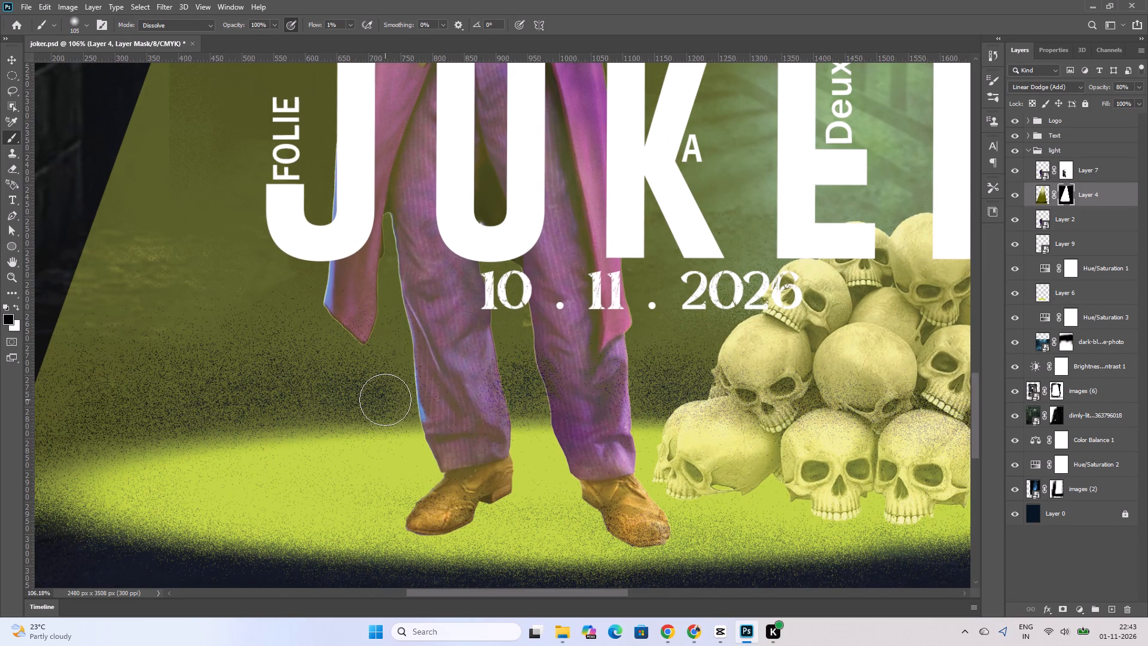
Fade the beam's lower left corner on Layer 4's mask where it meets the floor glow.
scroll(464, 351, "down", 12, "ctrl")
scroll(579, 383, "down", 12, "alt")
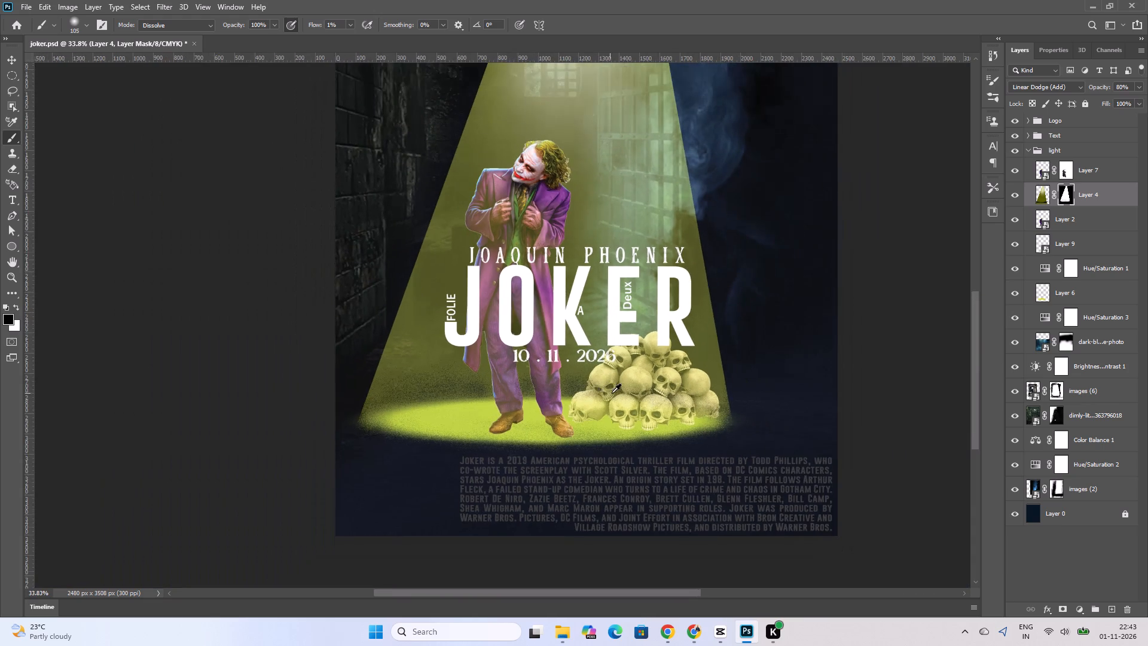
left_click(374, 399)
double_click(380, 398)
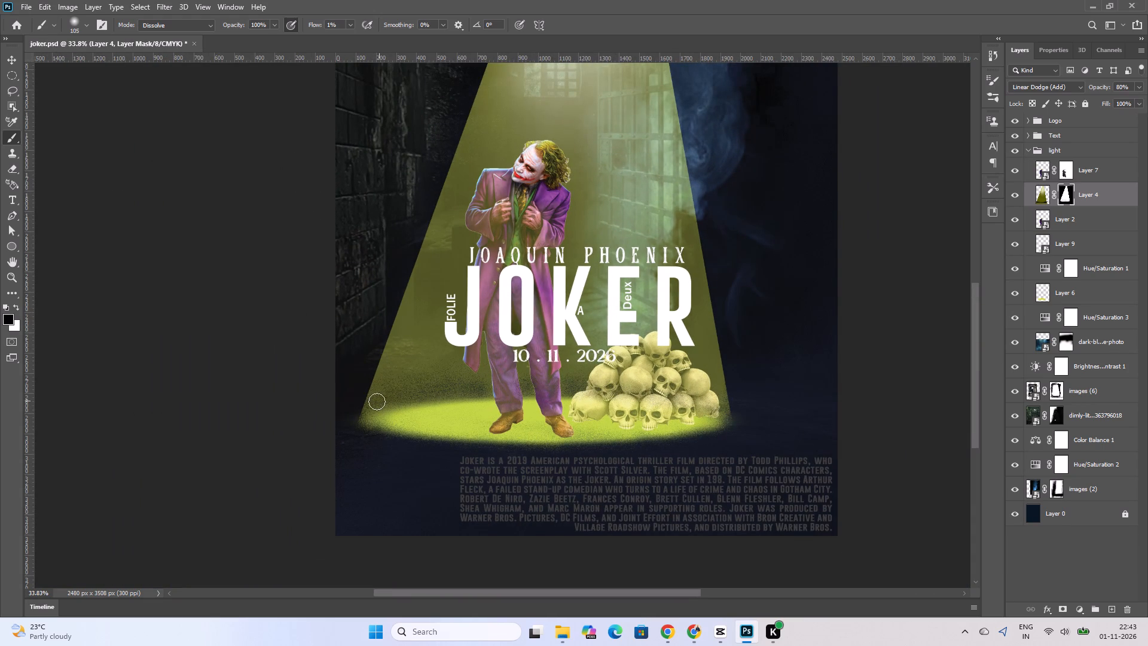
double_click(375, 403)
left_click(377, 397)
triple_click(378, 403)
left_click_drag(376, 407, 383, 410)
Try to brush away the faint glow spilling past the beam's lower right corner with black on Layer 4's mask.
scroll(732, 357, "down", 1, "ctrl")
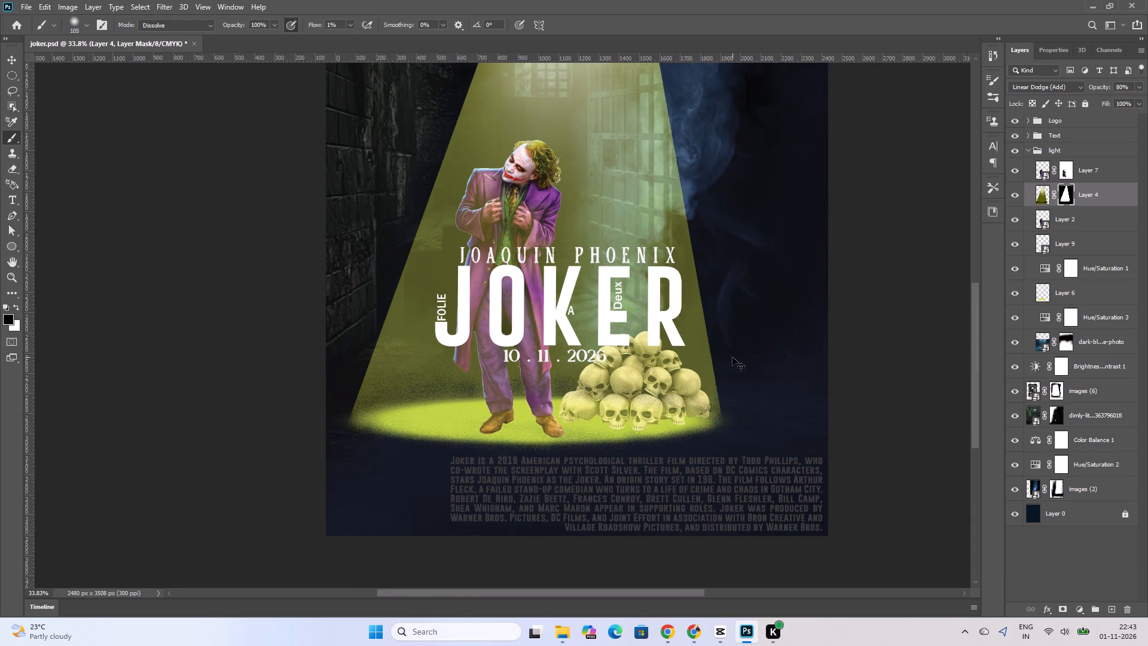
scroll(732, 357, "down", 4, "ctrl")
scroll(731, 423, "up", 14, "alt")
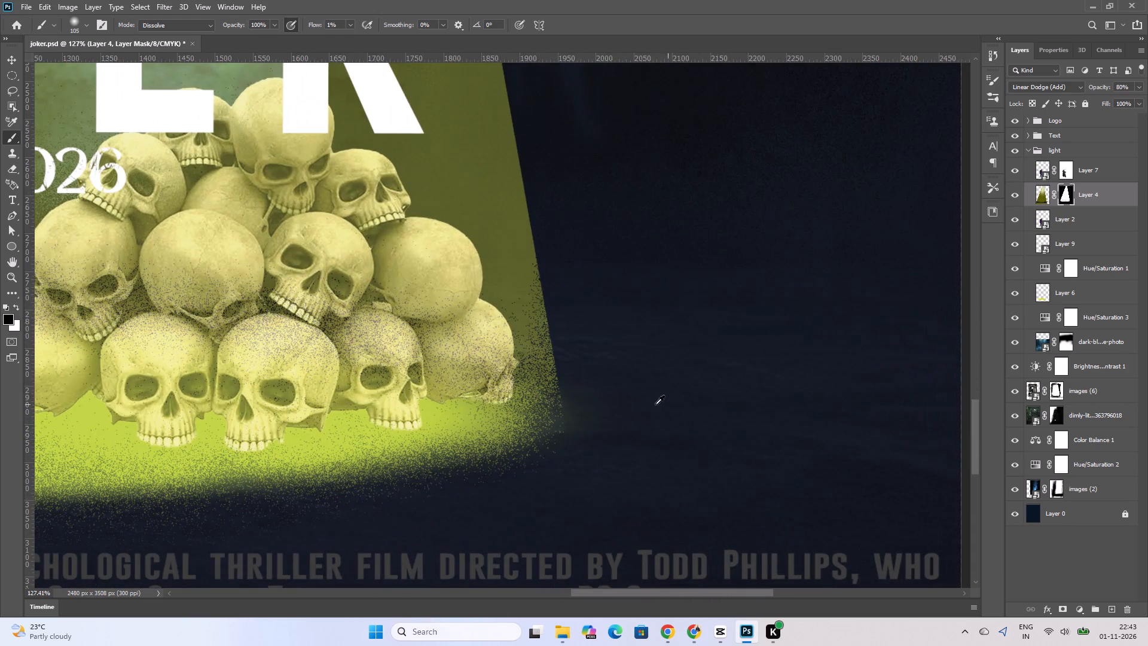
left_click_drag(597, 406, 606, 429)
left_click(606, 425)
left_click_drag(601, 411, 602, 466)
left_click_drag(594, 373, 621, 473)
Set the foreground color to white and brush Layer 4's mask over the faint spill just outside the beam's lower right corner.
left_click(7, 321)
left_click_drag(622, 153, 622, 150)
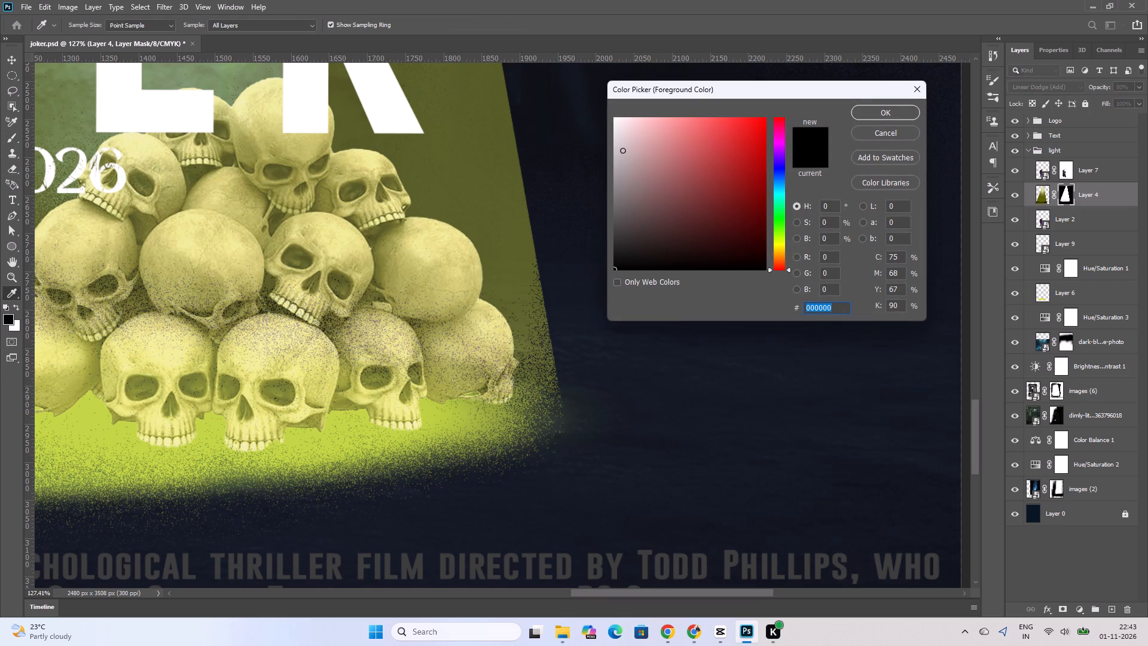
left_click_drag(622, 150, 601, 69)
left_click(896, 113)
left_click(580, 412)
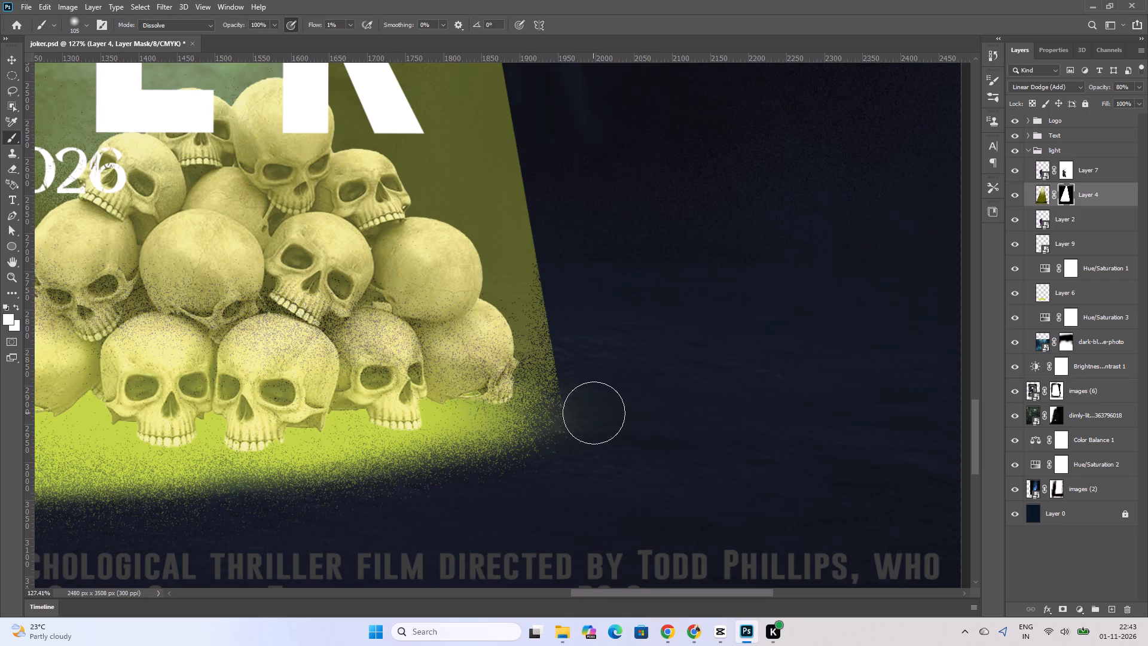
left_click(592, 425)
triple_click(602, 420)
double_click(600, 421)
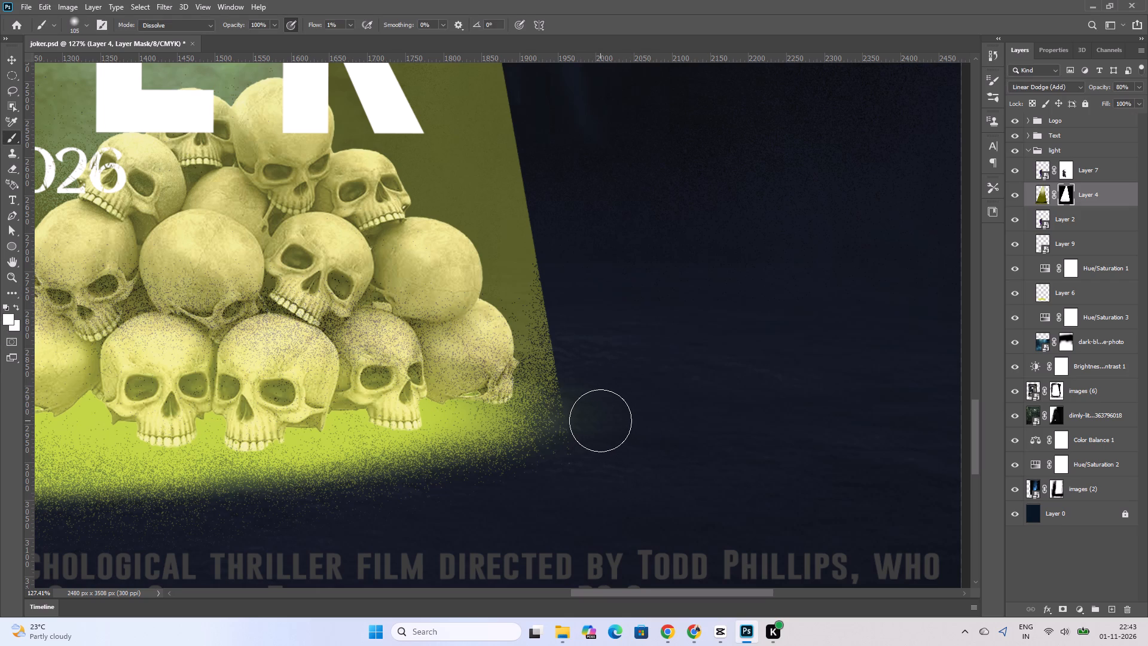
left_click(604, 410)
left_click(608, 418)
double_click(601, 407)
left_click(600, 397)
left_click_drag(600, 397, 601, 404)
left_click(603, 410)
left_click_drag(606, 396, 602, 410)
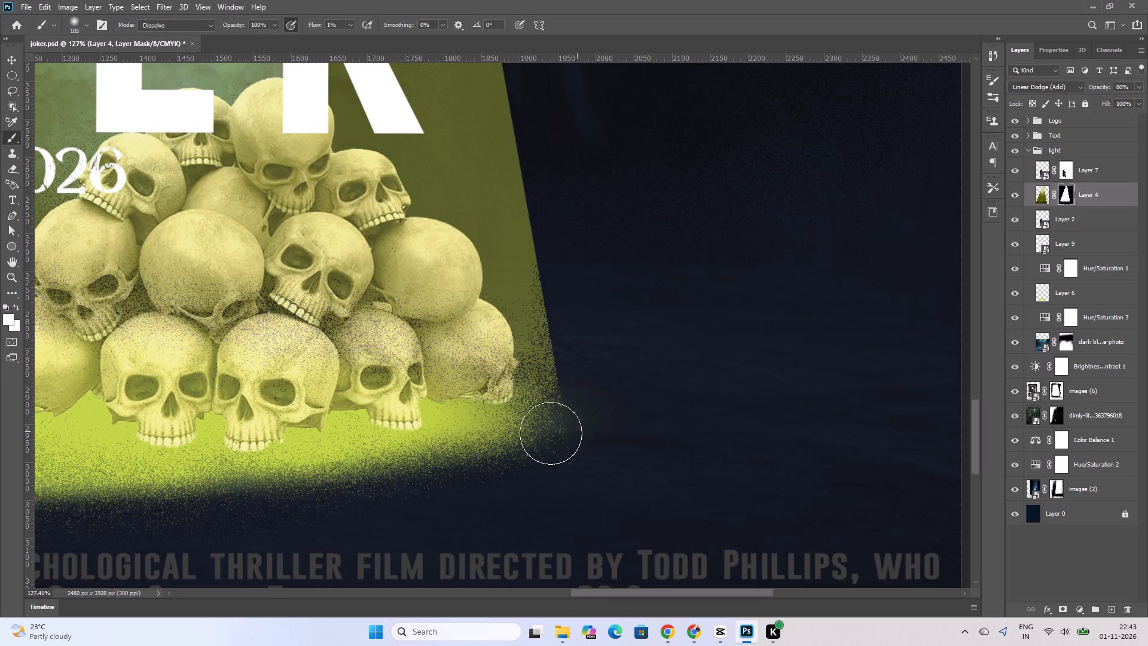
Dab white on Layer 4's mask at the glow's tip inside the beam's lower right corner.
triple_click(538, 433)
triple_click(538, 433)
double_click(539, 433)
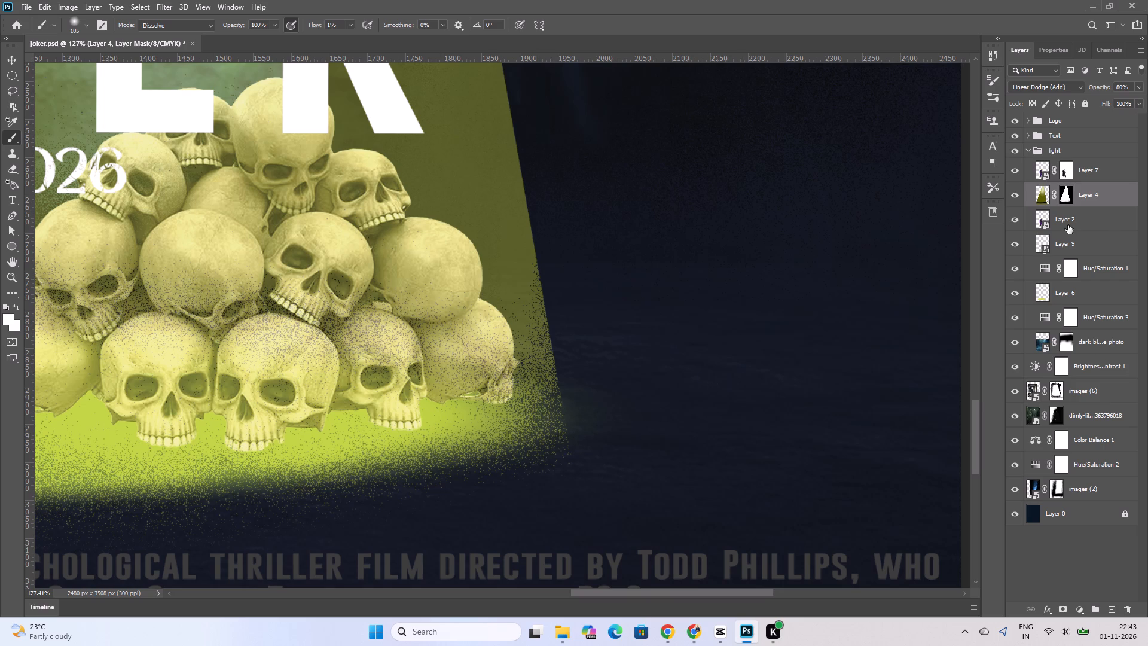
Add a layer mask to Layer 6.
left_click(1045, 301)
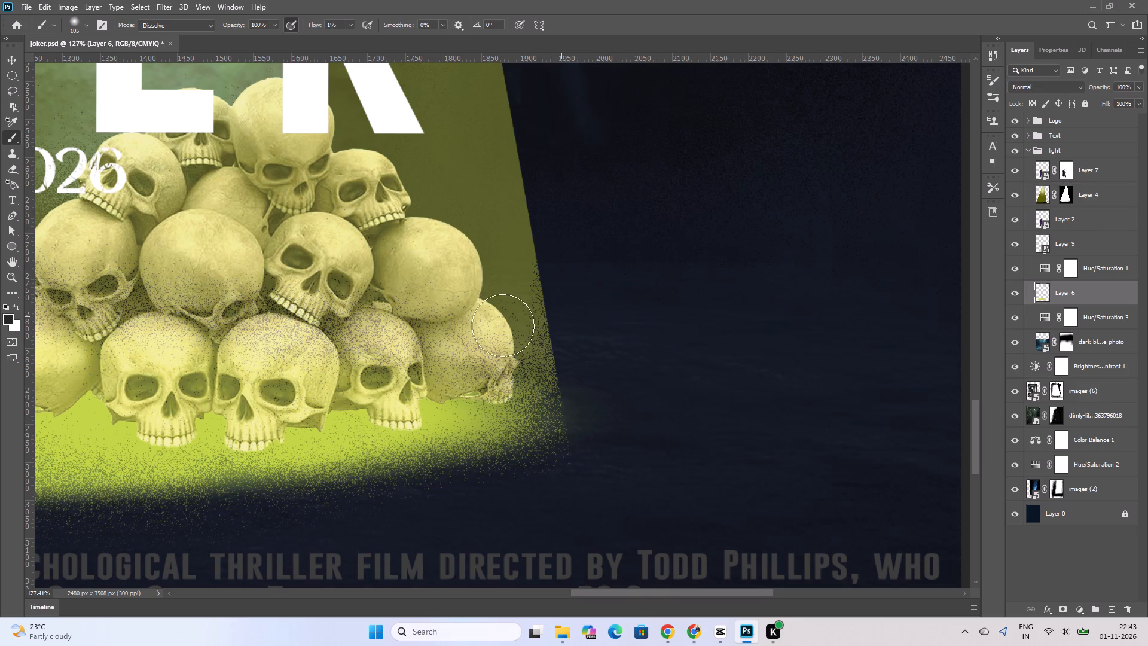
left_click(1064, 611)
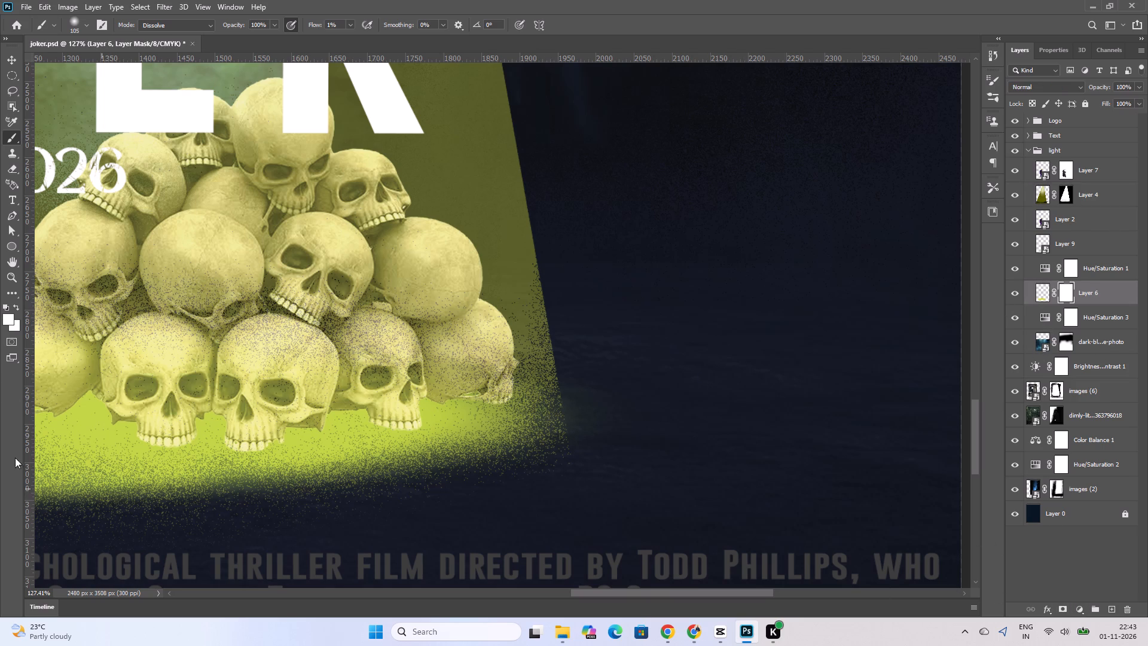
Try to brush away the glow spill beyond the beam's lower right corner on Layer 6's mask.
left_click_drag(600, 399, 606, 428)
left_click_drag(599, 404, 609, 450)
Set the foreground color to black and brush Layer 6's mask over the glow spill beyond the beam's lower right corner.
left_click(8, 320)
left_click_drag(630, 223, 584, 304)
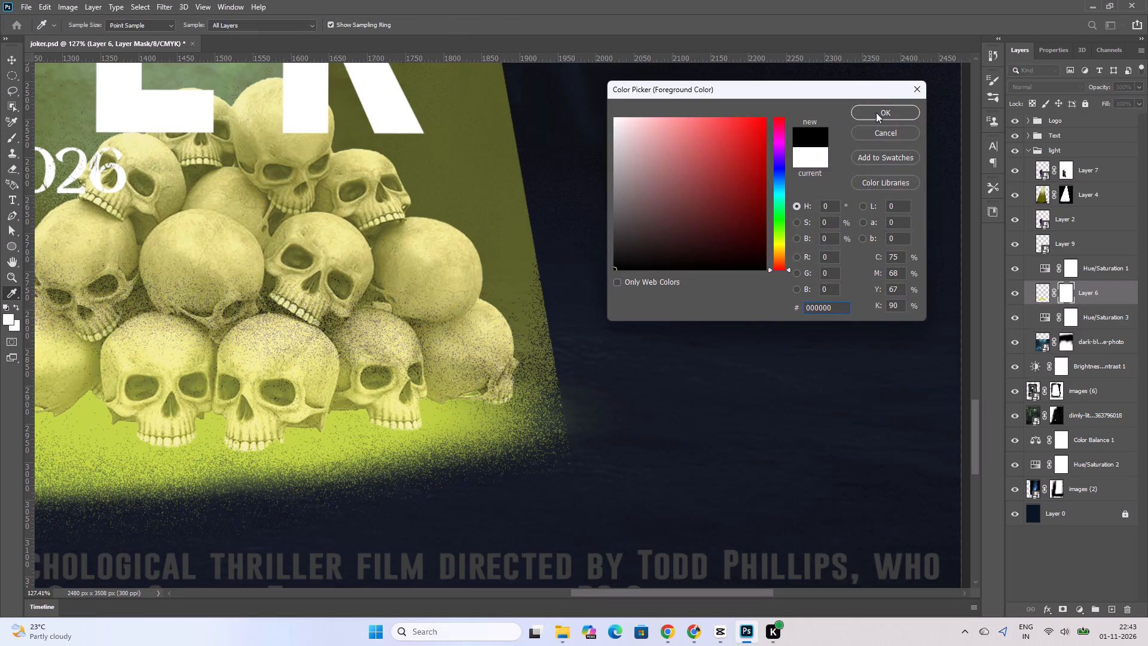
left_click(876, 112)
left_click(603, 410)
left_click(606, 411)
left_click_drag(605, 413, 604, 419)
triple_click(601, 418)
left_click(599, 415)
left_click_drag(599, 415, 599, 407)
left_click_drag(599, 404, 600, 430)
left_click_drag(596, 388, 602, 428)
left_click_drag(601, 391, 604, 427)
left_click_drag(596, 393, 601, 431)
left_click_drag(594, 386, 597, 423)
left_click_drag(592, 394, 600, 420)
left_click_drag(597, 392, 602, 424)
left_click_drag(594, 384, 602, 414)
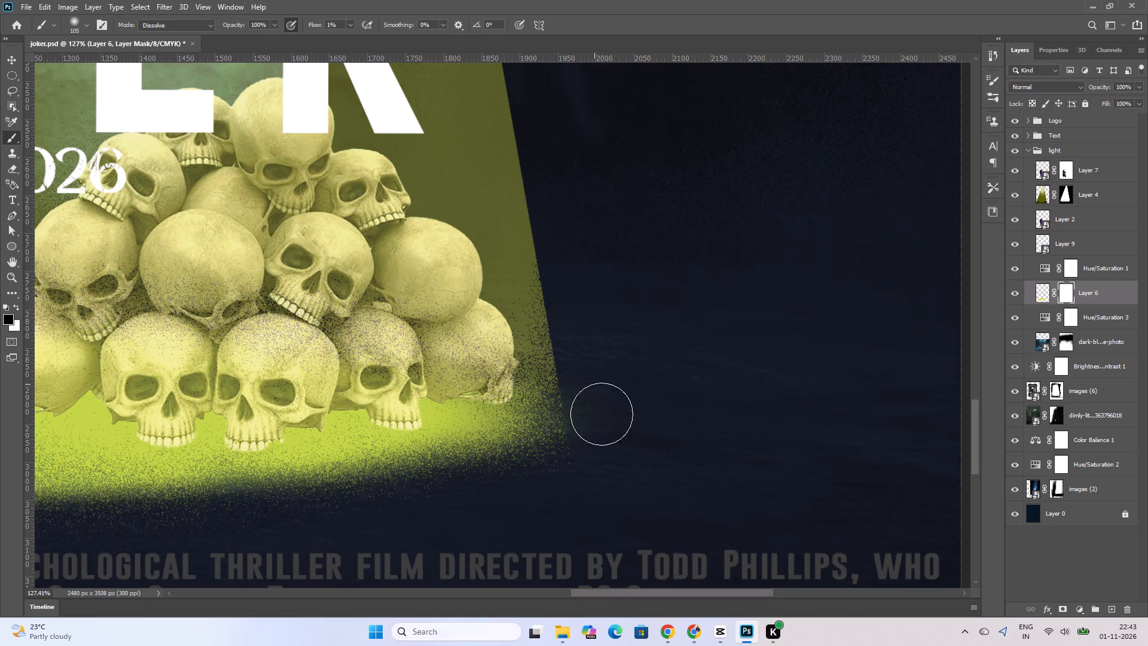
left_click_drag(602, 414, 607, 423)
Raise the brush flow to 100% and brush out the remaining spill outside the beam's lower right corner on Layer 6's mask.
left_click_drag(309, 25, 598, 80)
left_click_drag(596, 395, 605, 437)
left_click_drag(596, 393, 601, 423)
left_click_drag(601, 391, 616, 453)
left_click_drag(616, 453, 621, 439)
left_click_drag(613, 393, 624, 450)
left_click_drag(594, 367, 609, 410)
left_click_drag(606, 378, 604, 420)
left_click_drag(599, 383, 642, 447)
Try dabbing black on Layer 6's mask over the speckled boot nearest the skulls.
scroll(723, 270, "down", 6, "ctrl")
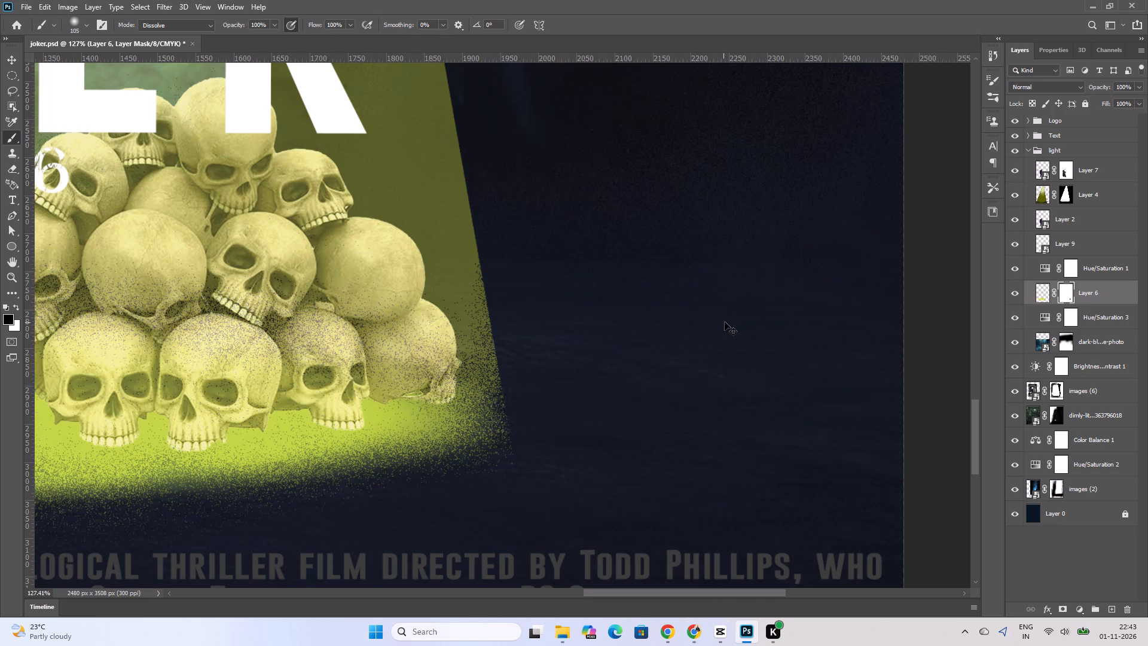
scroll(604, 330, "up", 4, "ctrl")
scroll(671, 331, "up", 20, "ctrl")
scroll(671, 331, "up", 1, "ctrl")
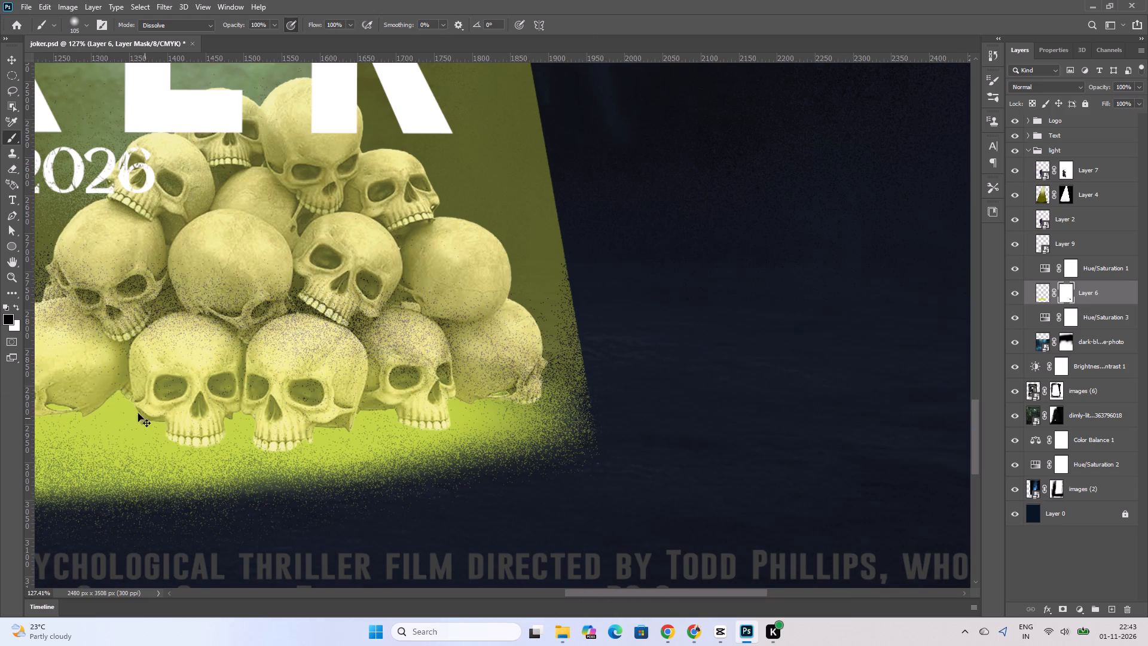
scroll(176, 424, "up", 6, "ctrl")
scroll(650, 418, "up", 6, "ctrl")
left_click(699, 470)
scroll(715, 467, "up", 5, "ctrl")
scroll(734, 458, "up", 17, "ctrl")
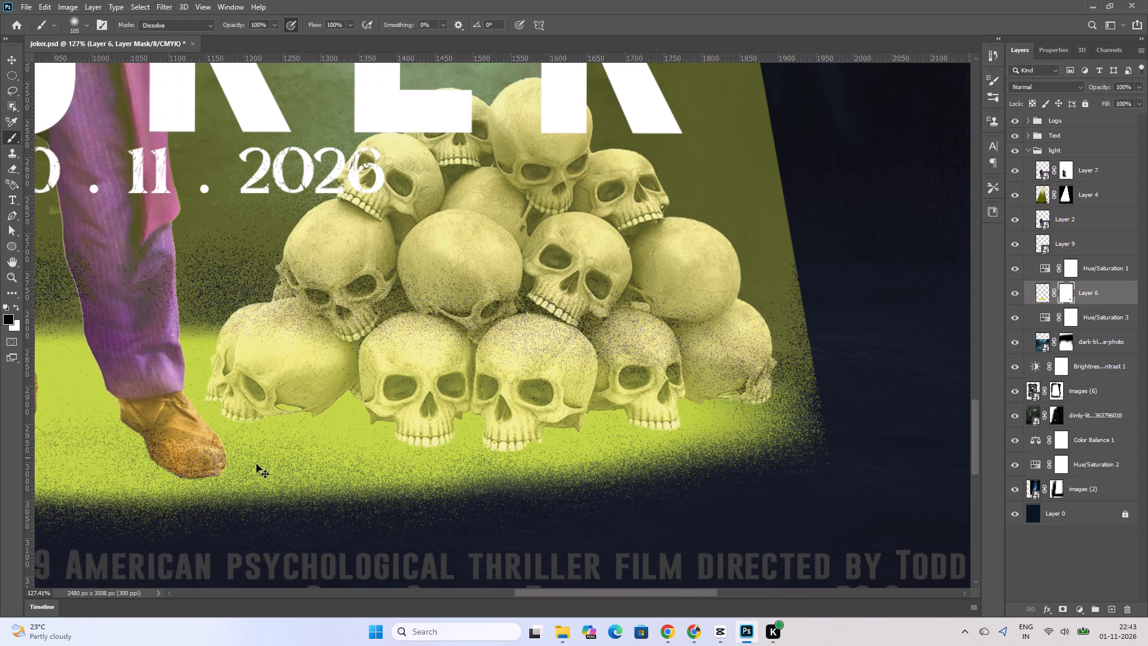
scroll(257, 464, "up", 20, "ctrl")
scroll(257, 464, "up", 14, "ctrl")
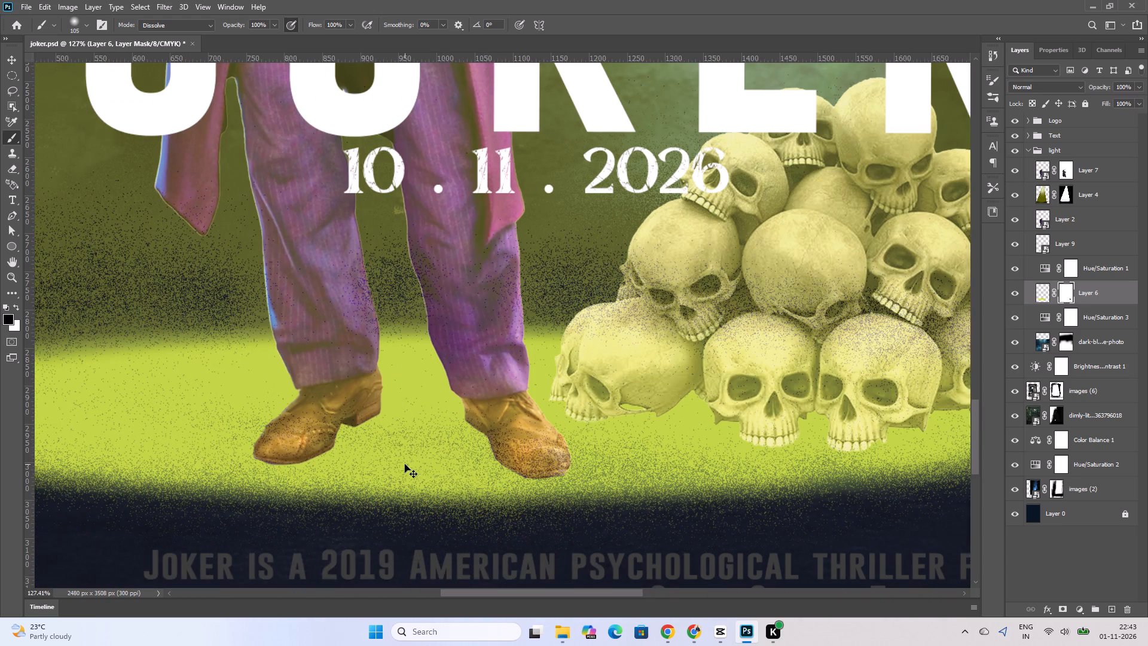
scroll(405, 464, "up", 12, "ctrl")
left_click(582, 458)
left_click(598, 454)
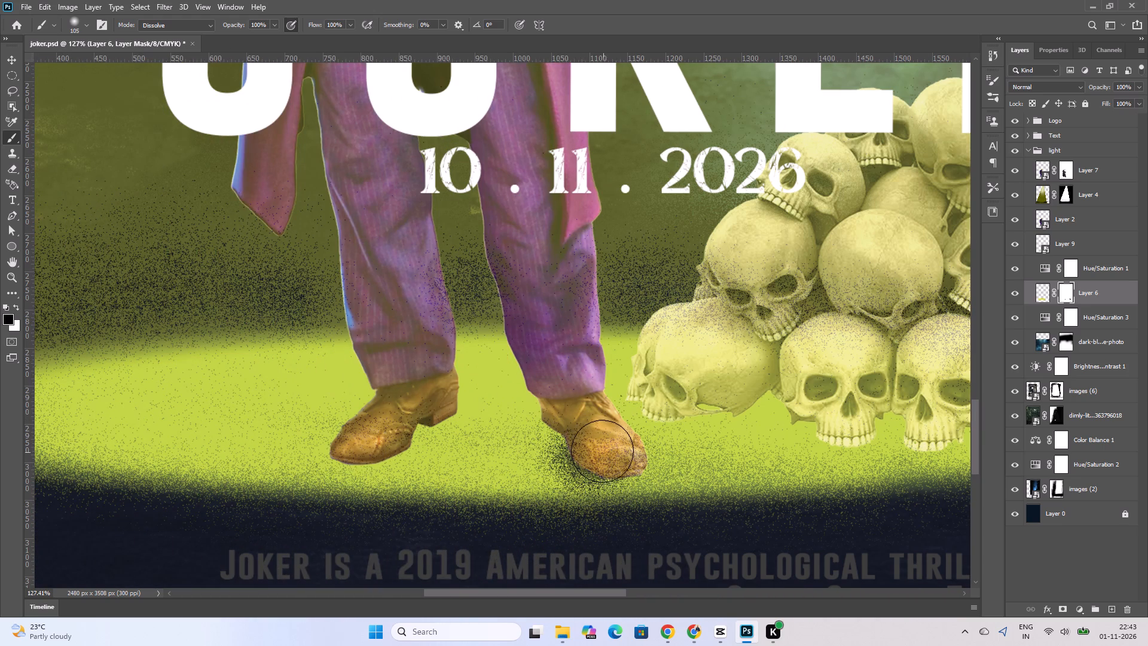
Set the foreground color to white and restore Layer 6's masked glow around the boot nearest the skulls.
left_click(5, 318)
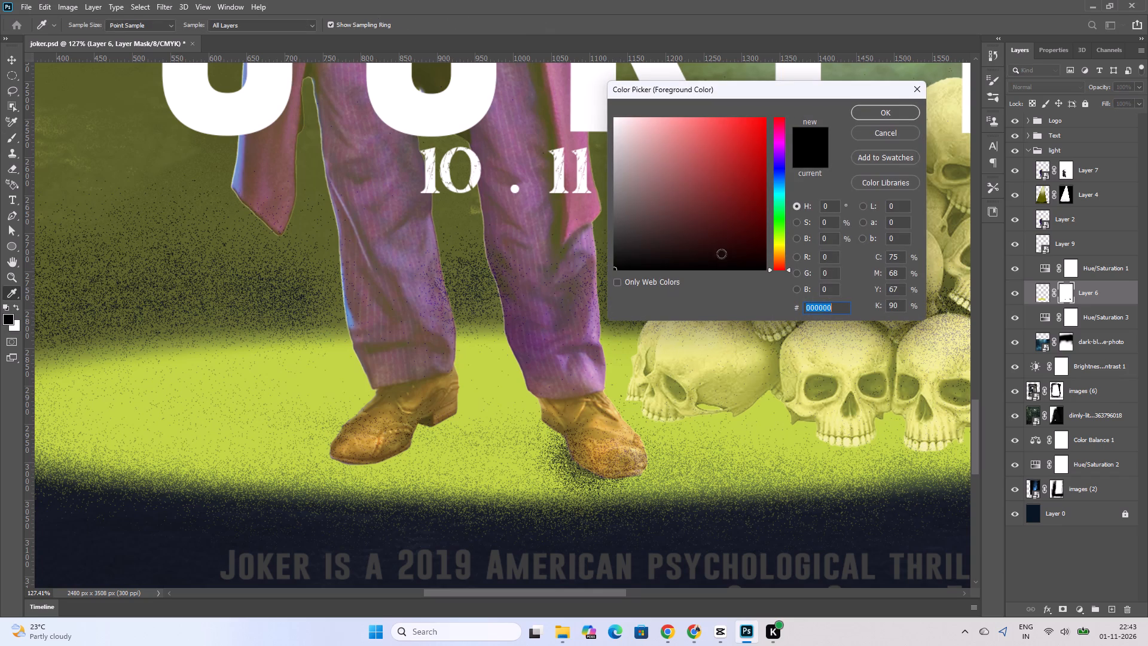
left_click_drag(671, 235, 603, 89)
left_click(885, 103)
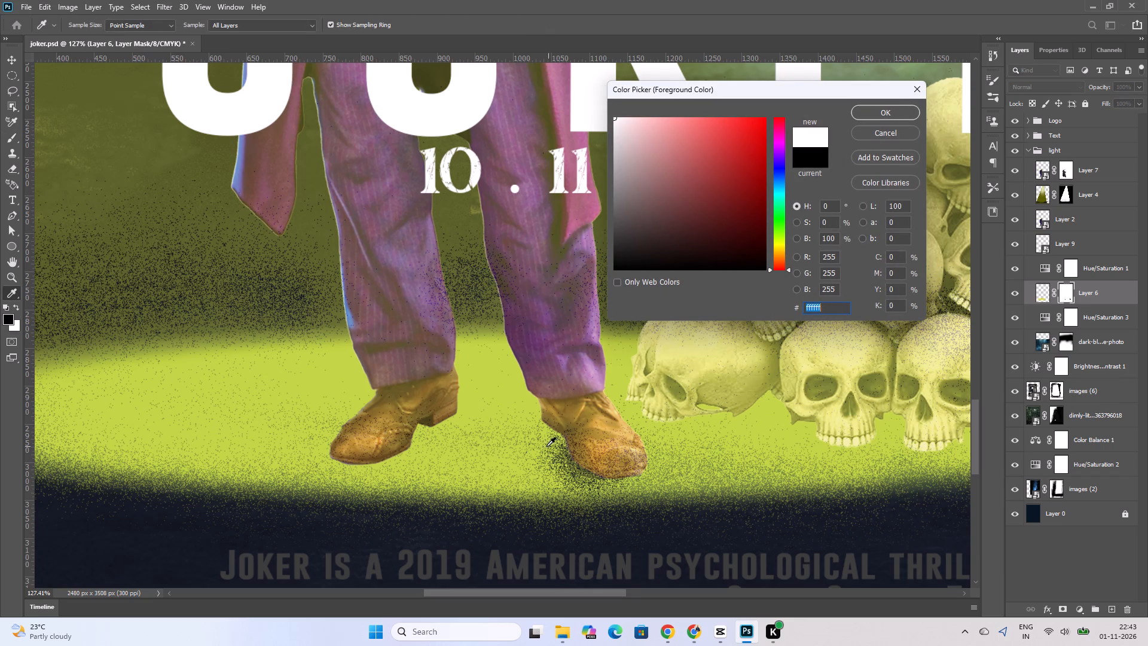
left_click(543, 451)
left_click(893, 106)
left_click_drag(571, 454, 569, 471)
left_click_drag(574, 467, 575, 468)
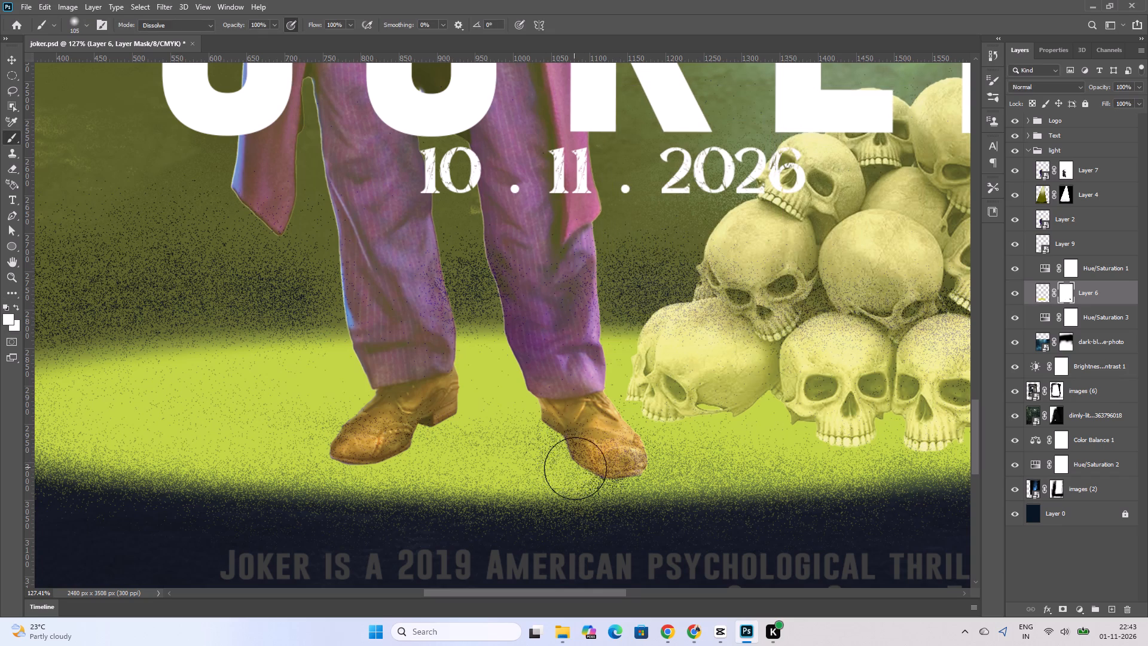
left_click_drag(575, 468, 585, 465)
left_click_drag(625, 459, 612, 439)
left_click_drag(604, 437, 629, 443)
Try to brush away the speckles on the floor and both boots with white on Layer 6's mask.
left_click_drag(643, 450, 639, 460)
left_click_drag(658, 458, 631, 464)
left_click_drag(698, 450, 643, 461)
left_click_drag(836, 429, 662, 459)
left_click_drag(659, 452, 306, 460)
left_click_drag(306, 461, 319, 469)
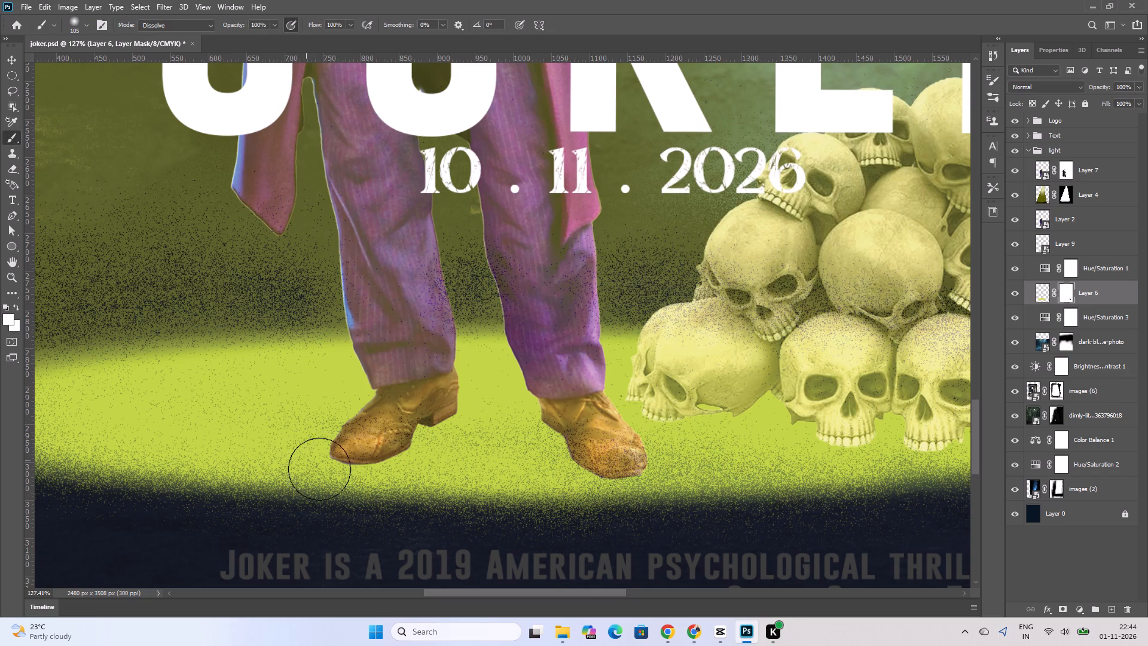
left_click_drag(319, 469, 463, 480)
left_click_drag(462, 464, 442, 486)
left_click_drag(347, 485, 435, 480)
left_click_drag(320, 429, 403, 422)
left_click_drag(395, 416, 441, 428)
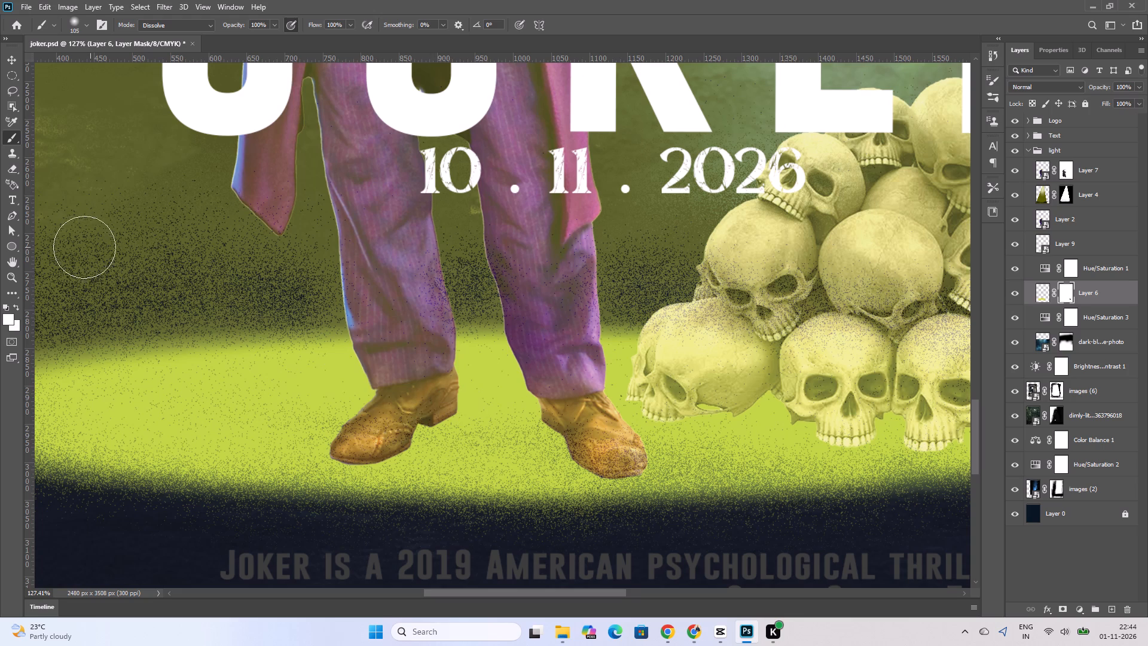
Target Layer 4's mask with white as the foreground color and dab over the speckles on both boots.
left_click(1066, 196)
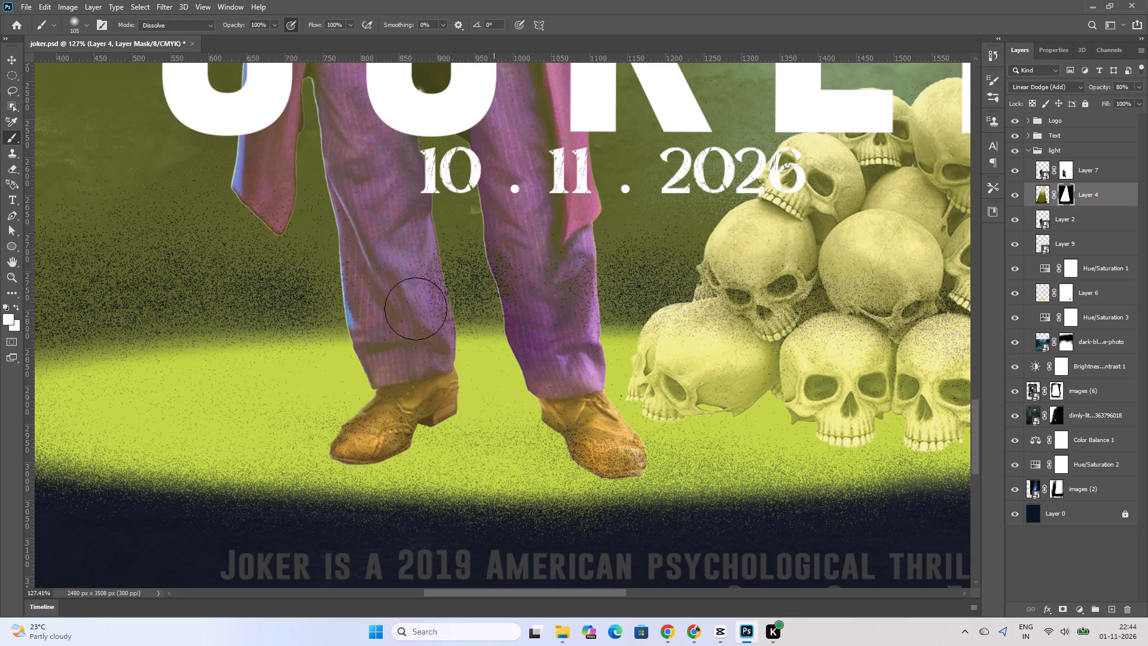
left_click(7, 318)
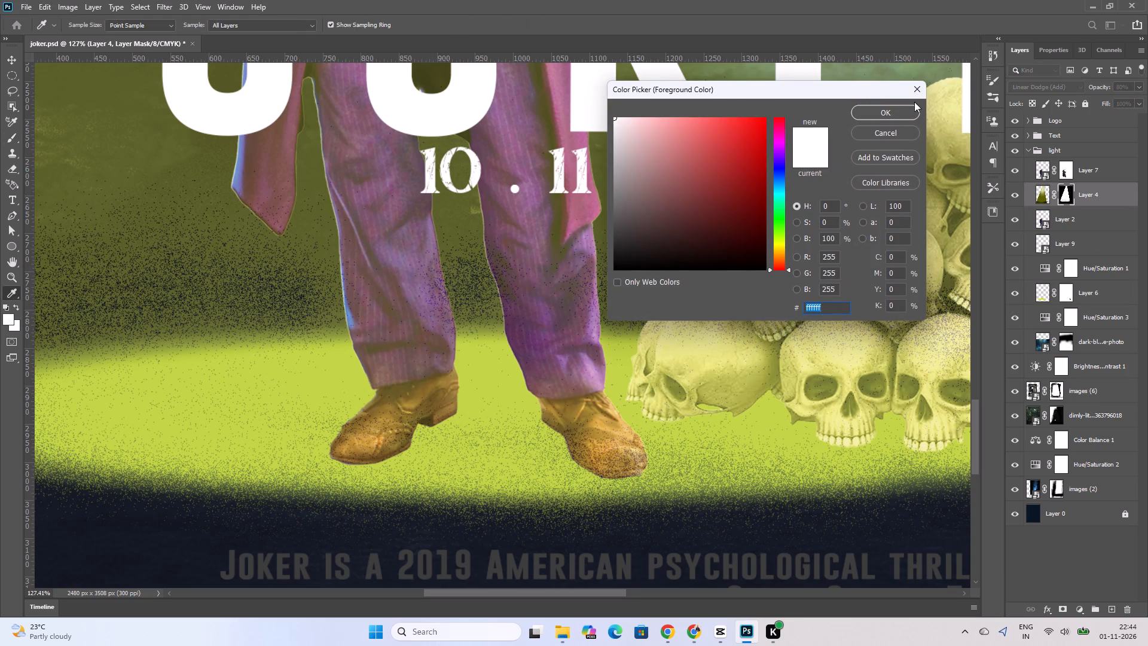
left_click(903, 108)
left_click(375, 428)
left_click(358, 436)
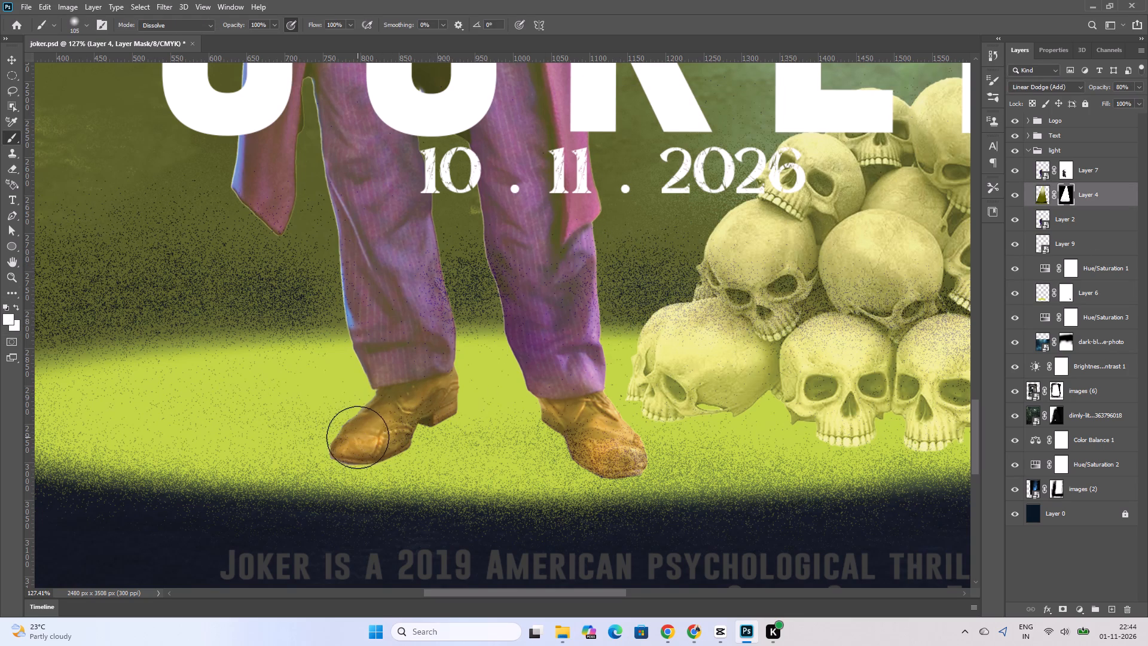
left_click(356, 440)
left_click(394, 435)
left_click(592, 445)
left_click(607, 450)
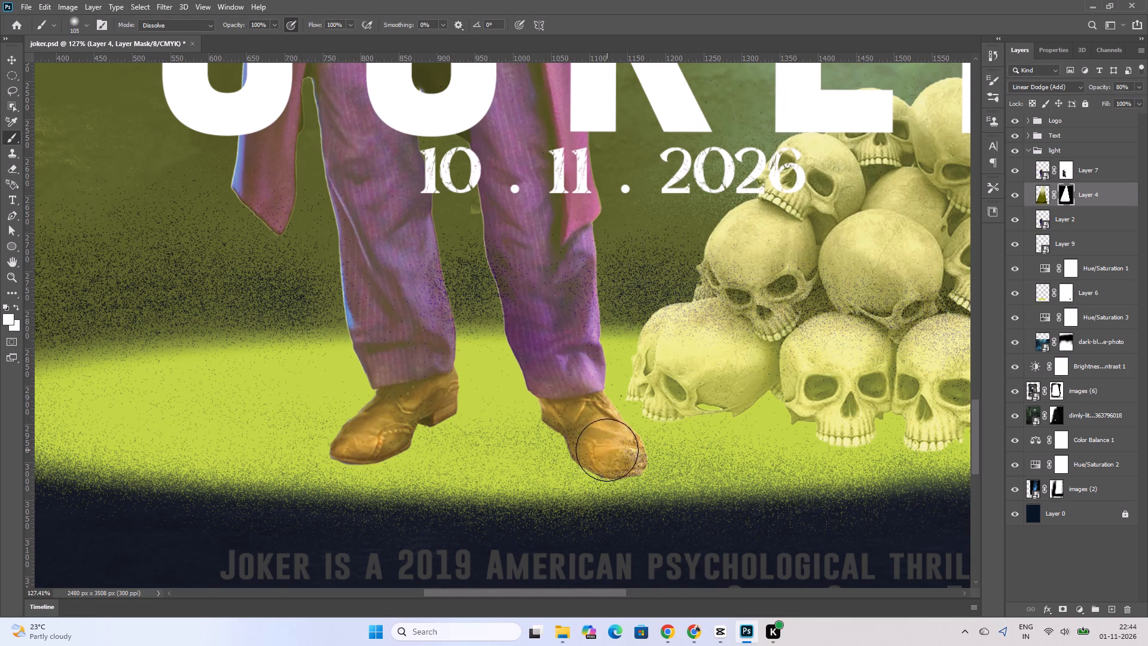
left_click(617, 458)
left_click(619, 453)
left_click(592, 439)
left_click(584, 426)
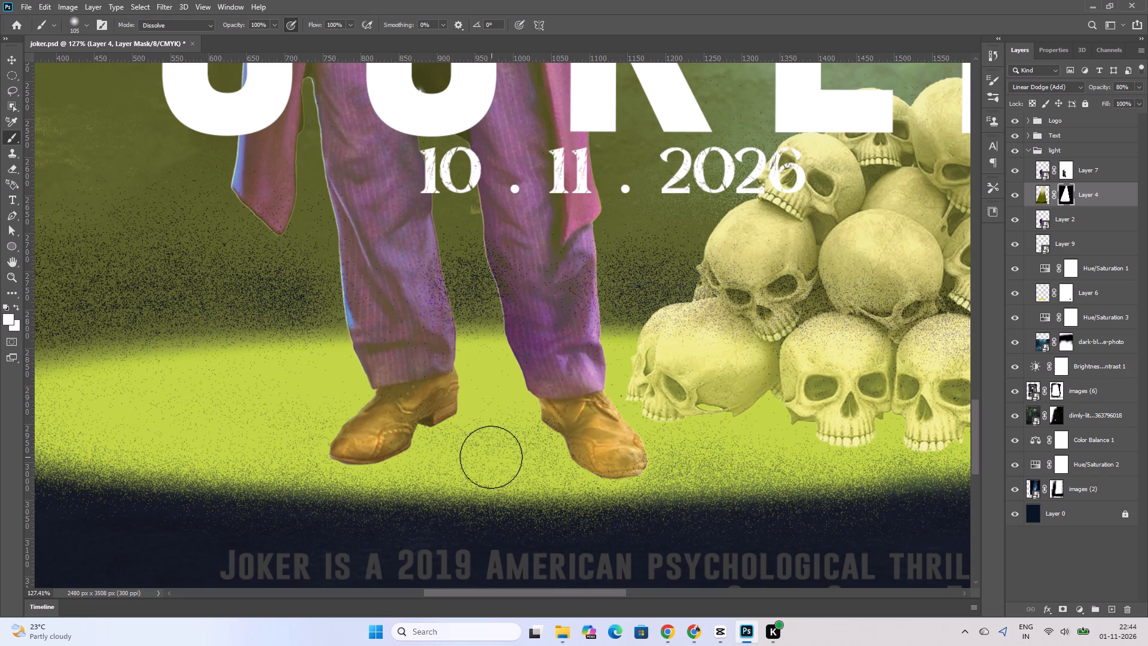
Brush white on Layer 4's mask over the speckled floor between the boots and over the left boot's heel.
left_click(491, 457)
left_click(529, 449)
left_click_drag(529, 449, 532, 463)
left_click(540, 464)
left_click_drag(529, 448, 474, 449)
left_click(459, 448)
left_click(533, 418)
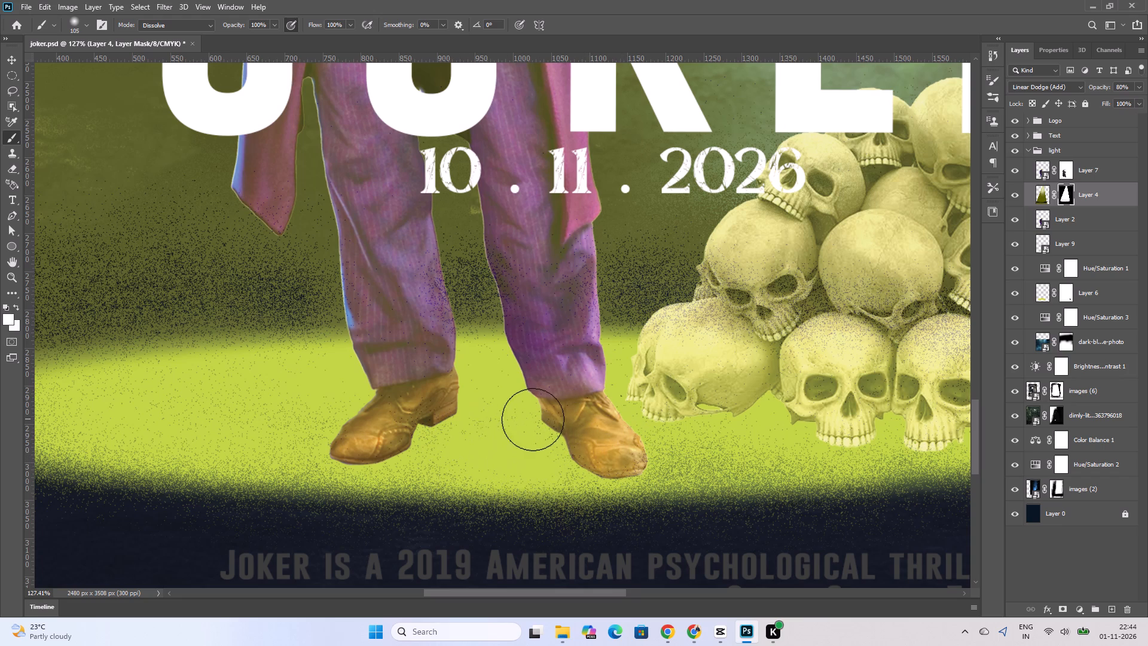
left_click(511, 423)
left_click(458, 429)
left_click_drag(456, 429, 429, 434)
left_click(423, 435)
left_click(418, 432)
left_click(411, 426)
left_click_drag(413, 419, 384, 420)
left_click_drag(374, 414, 386, 409)
left_click(394, 400)
Brush white on Layer 4's mask to clear the speckles from the lower part of the left trouser leg.
left_click_drag(410, 391, 413, 382)
left_click(416, 370)
left_click(414, 329)
left_click(408, 319)
left_click(407, 305)
left_click(405, 287)
left_click_drag(407, 281, 406, 292)
left_click(408, 306)
left_click(412, 310)
left_click(414, 316)
left_click(410, 316)
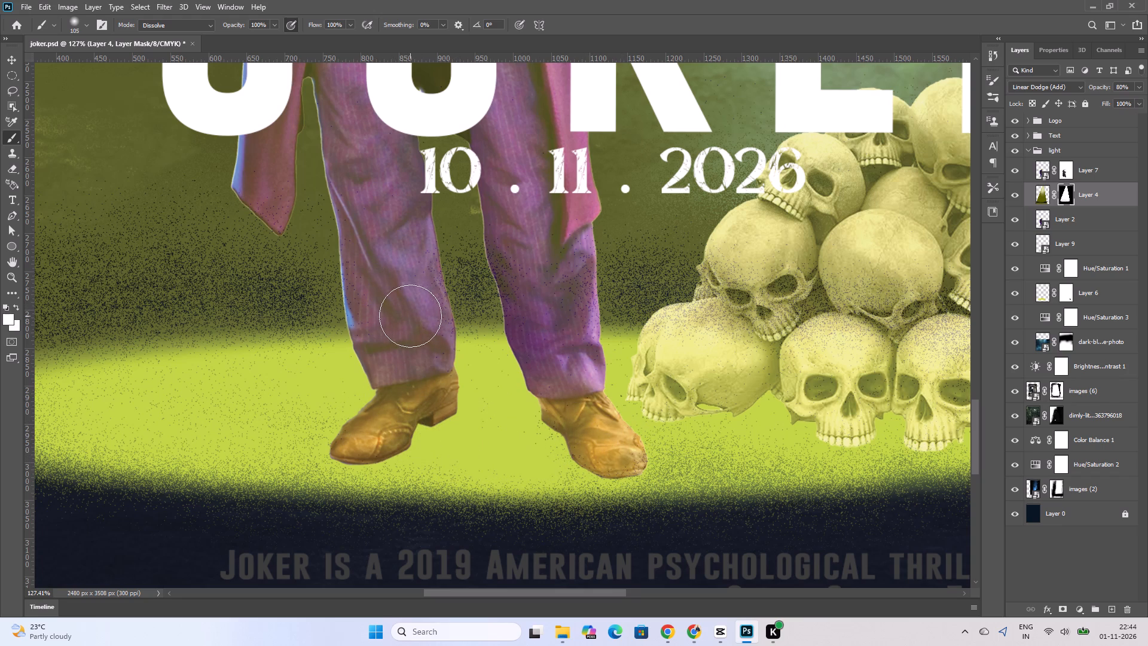
left_click(377, 281)
left_click_drag(378, 295, 380, 303)
left_click_drag(386, 290, 391, 310)
left_click_drag(393, 314, 398, 329)
left_click_drag(402, 333, 406, 342)
left_click_drag(413, 319, 435, 386)
left_click_drag(429, 372, 429, 404)
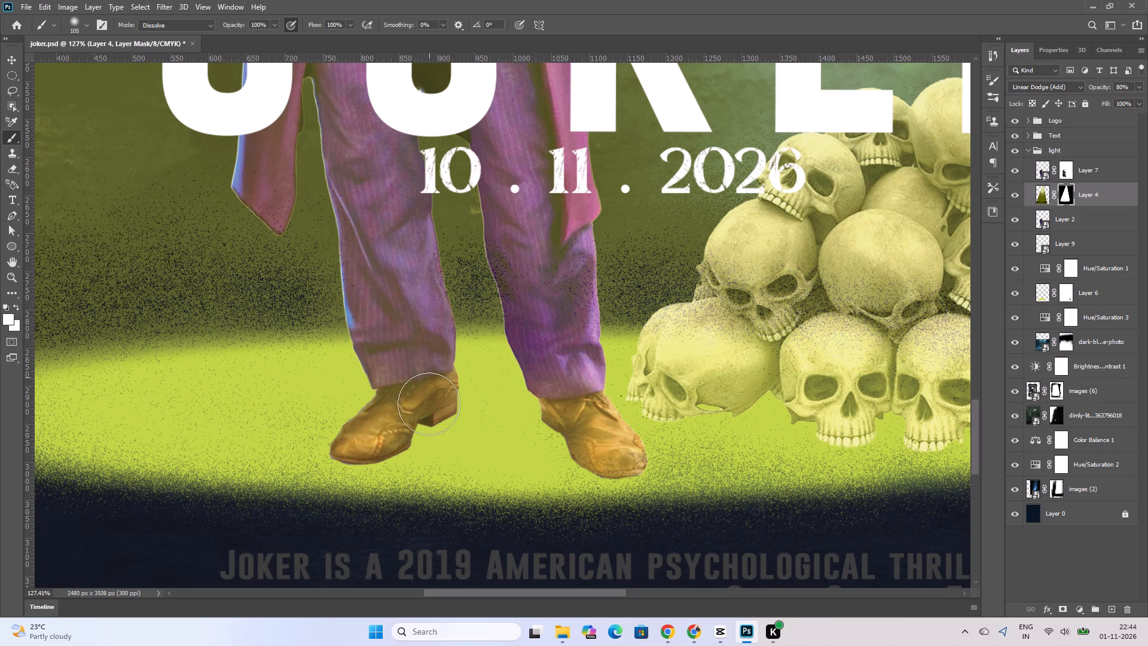
left_click_drag(426, 400, 481, 467)
Brush white on Layer 4's mask down the right trouser leg from the knee to the boot to clear its speckles.
left_click(567, 284)
left_click_drag(560, 283, 551, 296)
left_click(536, 266)
left_click_drag(538, 249, 537, 263)
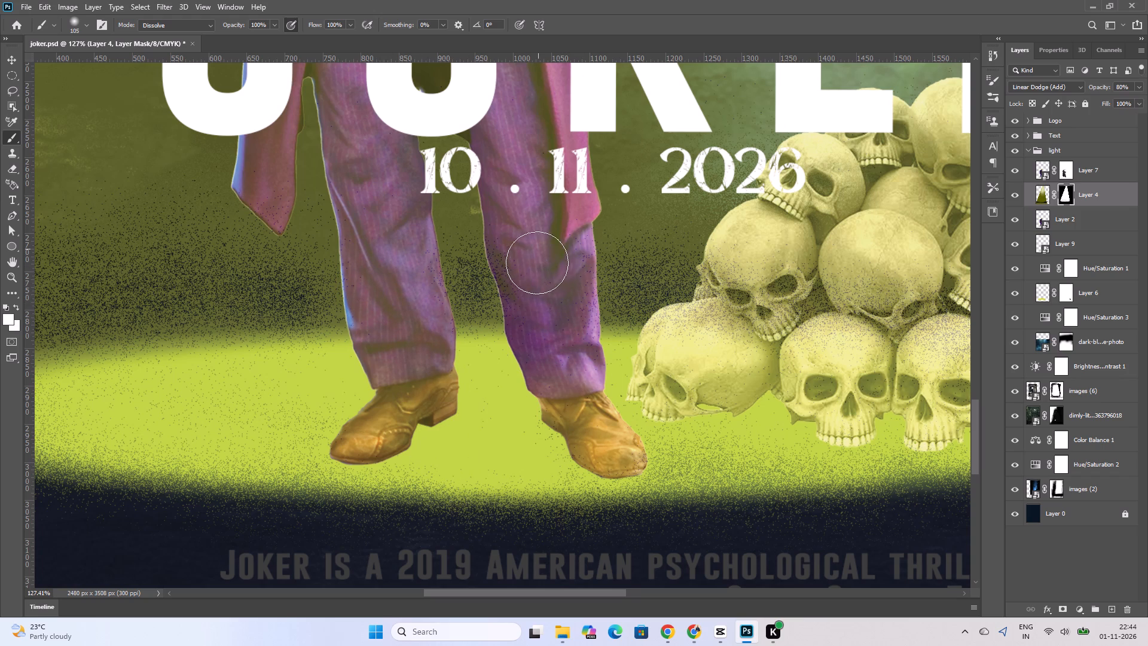
left_click_drag(529, 254, 532, 274)
left_click_drag(532, 268, 544, 301)
left_click_drag(544, 292, 546, 305)
left_click_drag(555, 297, 568, 335)
left_click_drag(569, 312, 574, 351)
left_click_drag(574, 344, 587, 447)
left_click_drag(587, 432, 588, 449)
Brush white on Layer 4's mask over the right boot and the floor beside its heel.
left_click(573, 418)
left_click_drag(568, 416, 556, 438)
left_click(542, 432)
left_click_drag(527, 419, 541, 420)
left_click_drag(549, 420, 591, 455)
left_click_drag(600, 450, 607, 456)
left_click(615, 447)
left_click_drag(620, 446, 625, 452)
left_click(600, 409)
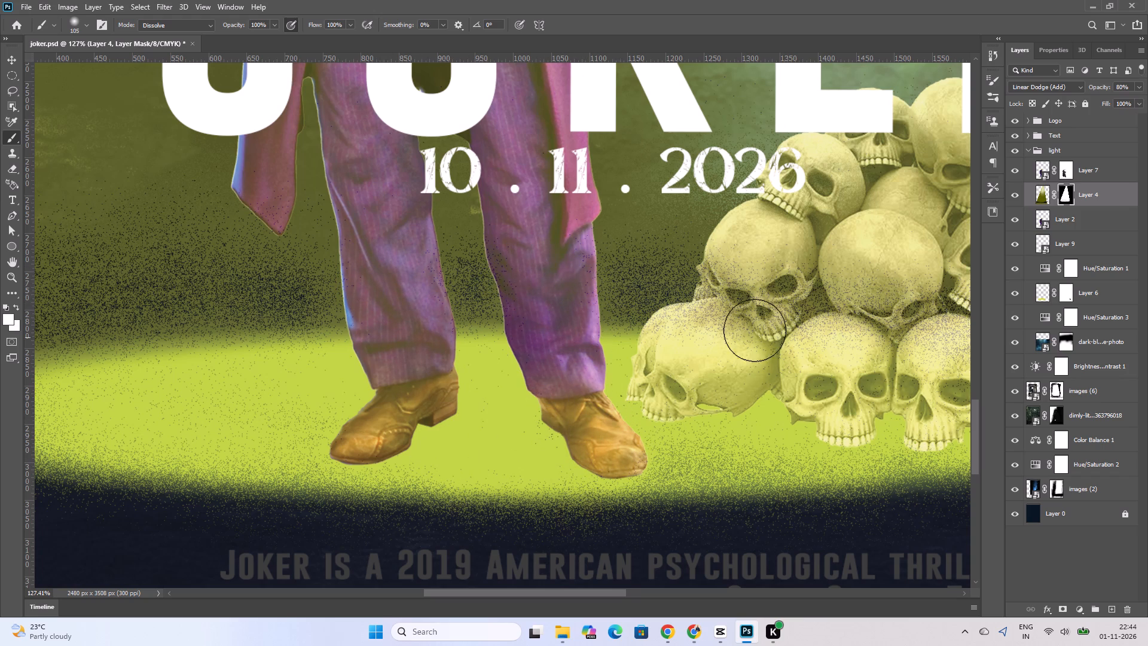
Brush white on Layer 4's mask over the speckled skulls in the left and middle of the pile.
left_click(755, 303)
left_click_drag(742, 309, 732, 313)
left_click_drag(724, 298, 717, 312)
left_click(707, 330)
left_click_drag(718, 318, 869, 315)
left_click_drag(930, 282, 914, 300)
left_click_drag(871, 287, 848, 309)
left_click_drag(831, 293, 821, 322)
left_click_drag(936, 297, 936, 300)
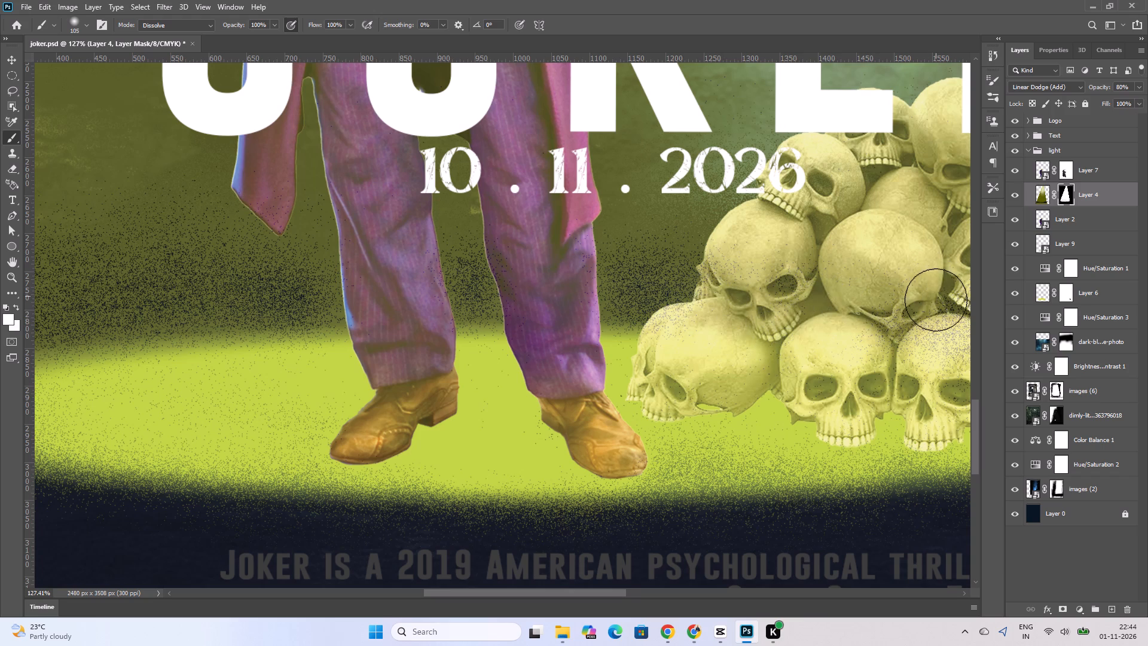
left_click_drag(936, 300, 937, 312)
left_click_drag(935, 312, 932, 325)
left_click_drag(893, 324, 899, 346)
left_click_drag(905, 322, 896, 356)
left_click_drag(913, 333, 907, 368)
Continue brushing white on Layer 4's mask over the front skulls toward the right side of the pile.
scroll(890, 333, "down", 15, "ctrl")
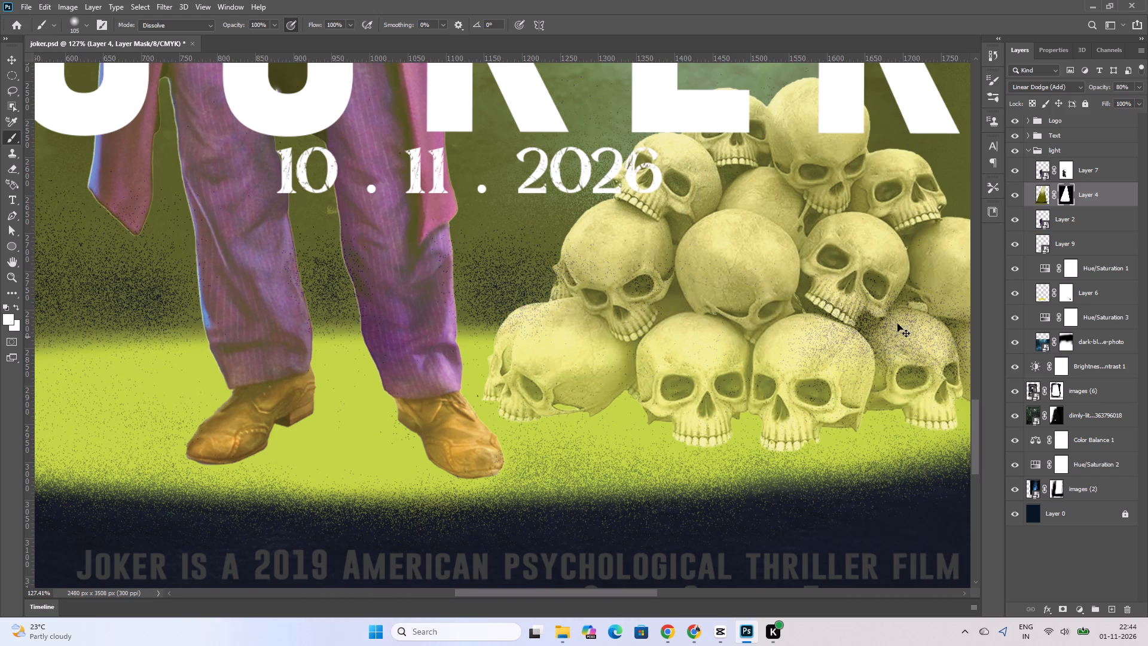
left_click_drag(871, 307, 854, 359)
left_click_drag(848, 353, 832, 367)
left_click_drag(817, 339, 785, 368)
left_click_drag(779, 328, 863, 338)
left_click_drag(937, 303, 920, 327, "ctrl")
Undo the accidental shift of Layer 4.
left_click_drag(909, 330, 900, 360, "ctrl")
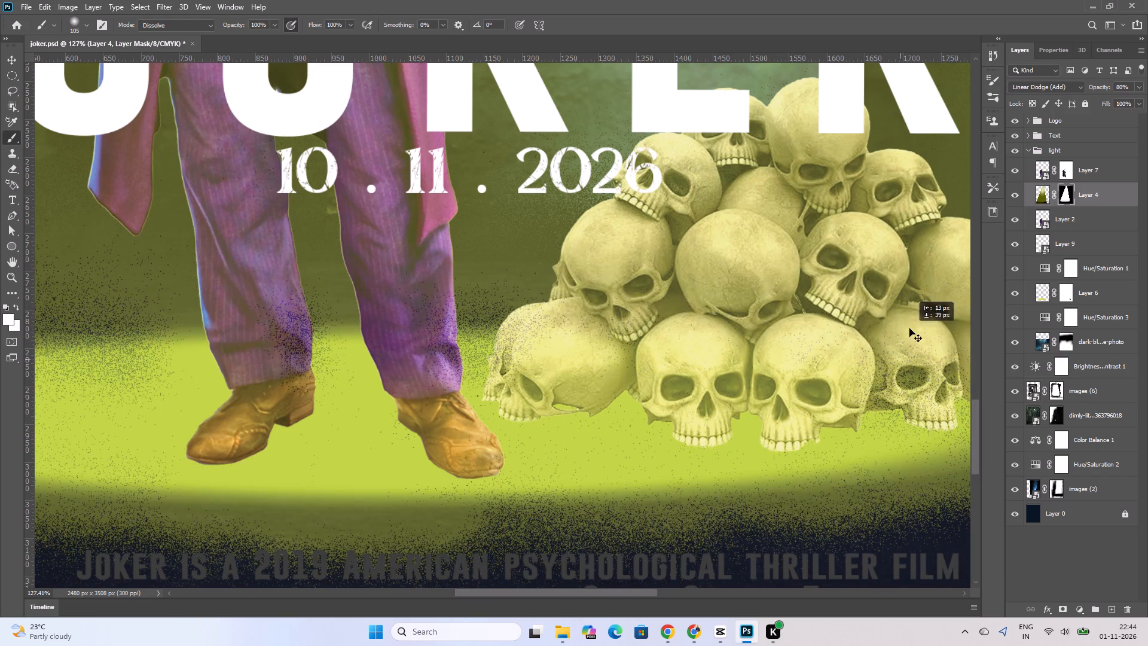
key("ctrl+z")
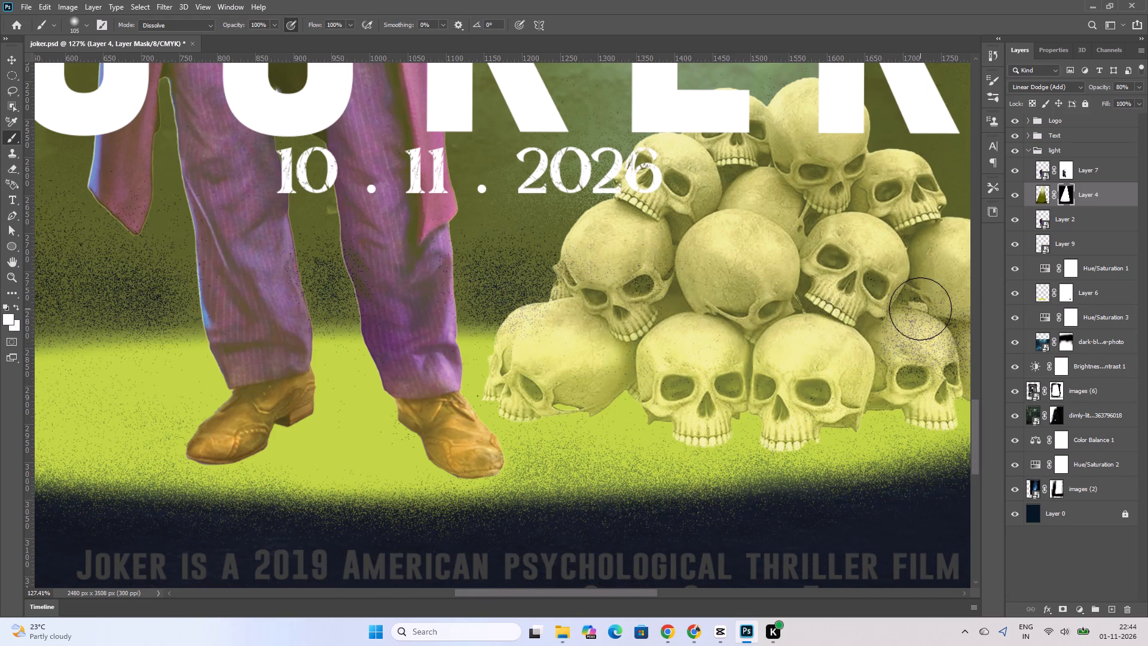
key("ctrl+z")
Brush white on Layer 4's mask over the remaining speckled skulls on the right side of the pile's front row.
left_click_drag(928, 311, 895, 395)
left_click_drag(939, 243, 914, 337)
left_click_drag(892, 294, 875, 358)
left_click_drag(853, 303, 833, 351)
left_click_drag(807, 315, 796, 343)
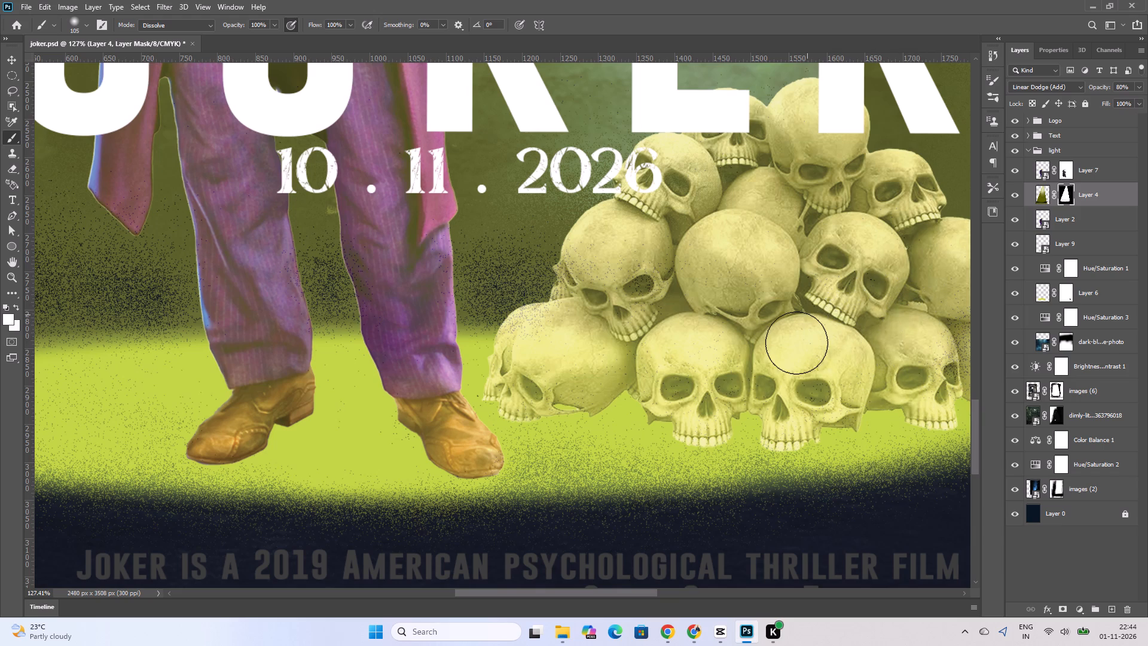
left_click_drag(796, 343, 796, 344)
Brush white on Layer 4's mask over the far-right skull at the base of the pile.
scroll(905, 307, "down", 10, "ctrl")
left_click_drag(872, 327, 872, 376)
left_click_drag(875, 351, 890, 365)
left_click_drag(917, 351, 915, 374)
left_click_drag(917, 364, 917, 374)
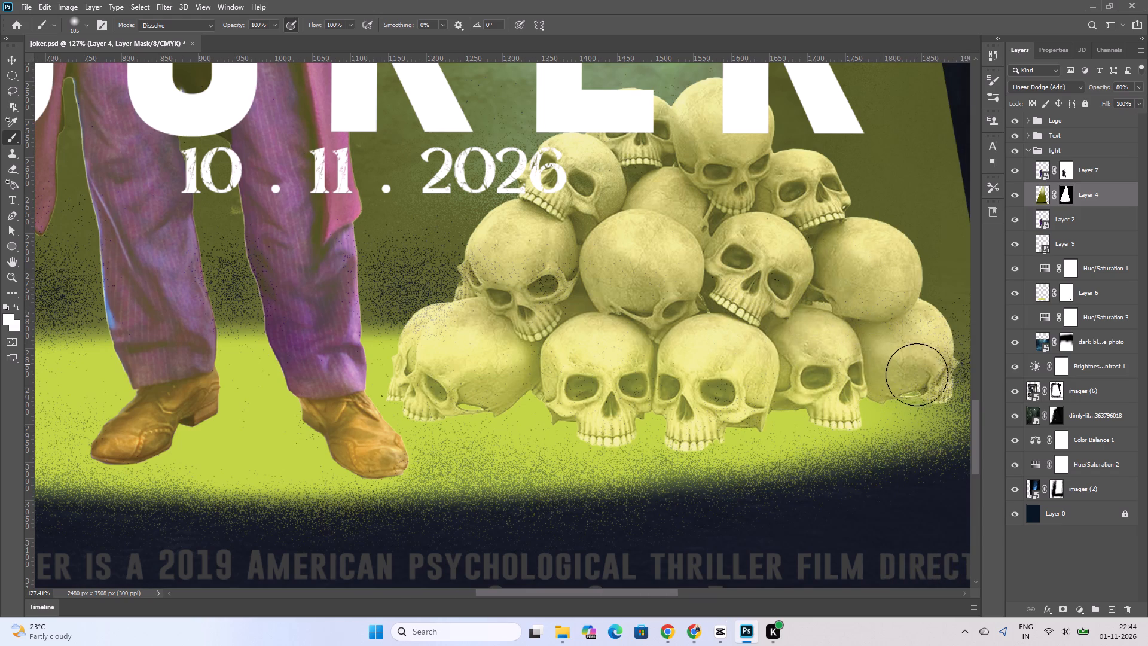
left_click_drag(917, 374, 920, 374)
left_click(924, 368)
left_click_drag(927, 371, 906, 382)
left_click_drag(900, 385, 885, 391)
Brush white on Layer 4's mask across the second row of skulls, working from the right end to the left.
left_click_drag(792, 273, 790, 295)
left_click_drag(897, 268, 882, 290)
left_click_drag(755, 252, 700, 288)
left_click_drag(696, 281, 604, 300)
left_click_drag(591, 282, 561, 293)
left_click_drag(546, 279, 536, 275)
left_click_drag(533, 269, 508, 272)
left_click(505, 267)
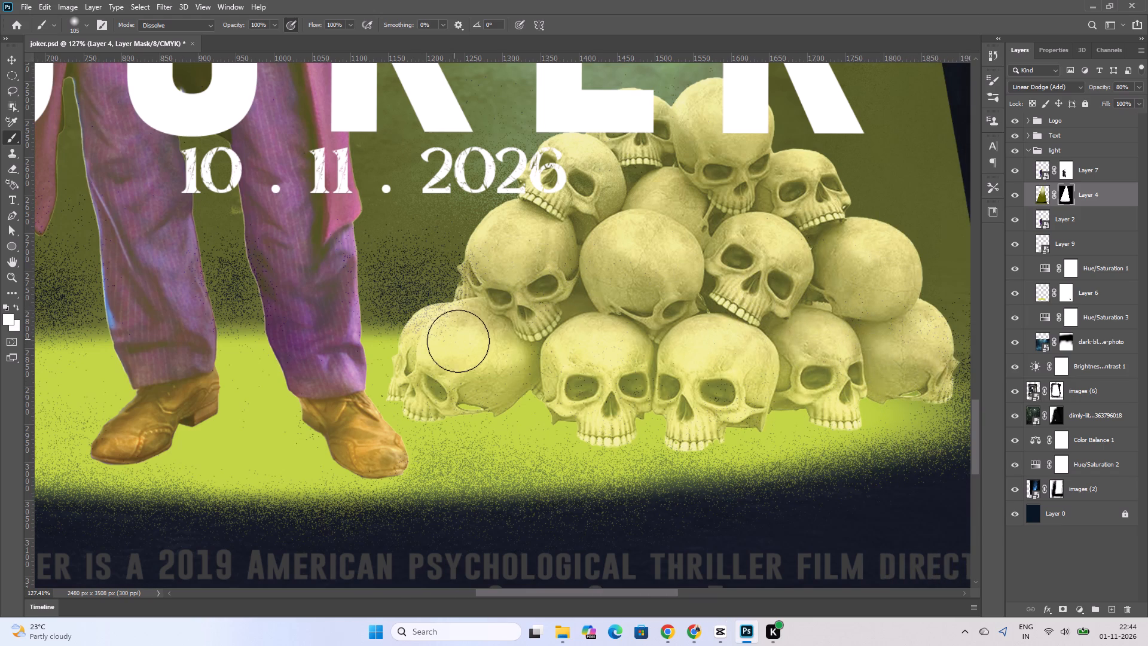
Brush white on Layer 4's mask over the speckled left part of the bright floor ellipse, up to the figure's left boot.
scroll(483, 345, "up", 7, "alt")
scroll(554, 356, "down", 11, "alt")
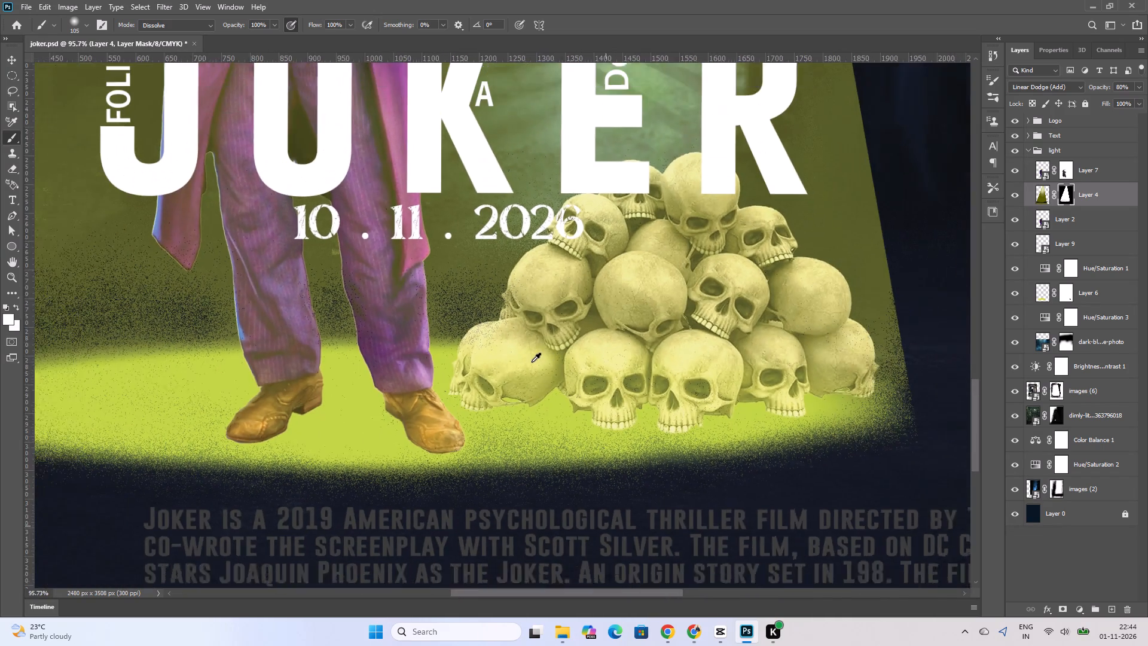
scroll(532, 362, "down", 1, "alt")
scroll(84, 392, "up", 16, "ctrl")
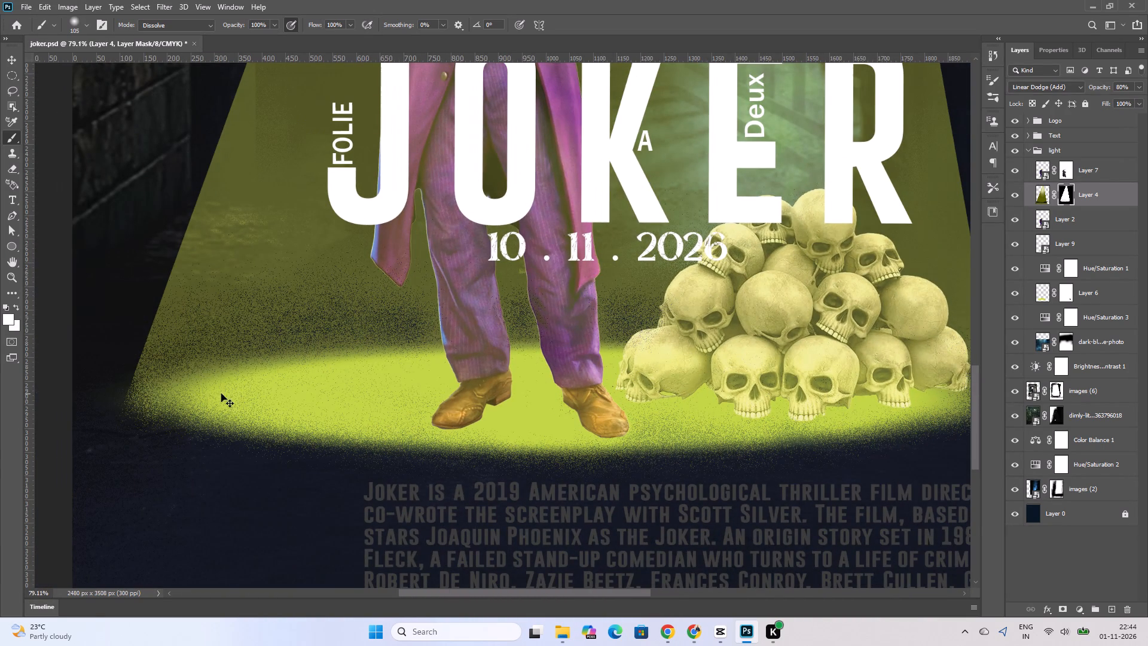
left_click_drag(151, 396, 215, 400)
left_click_drag(206, 399, 425, 401)
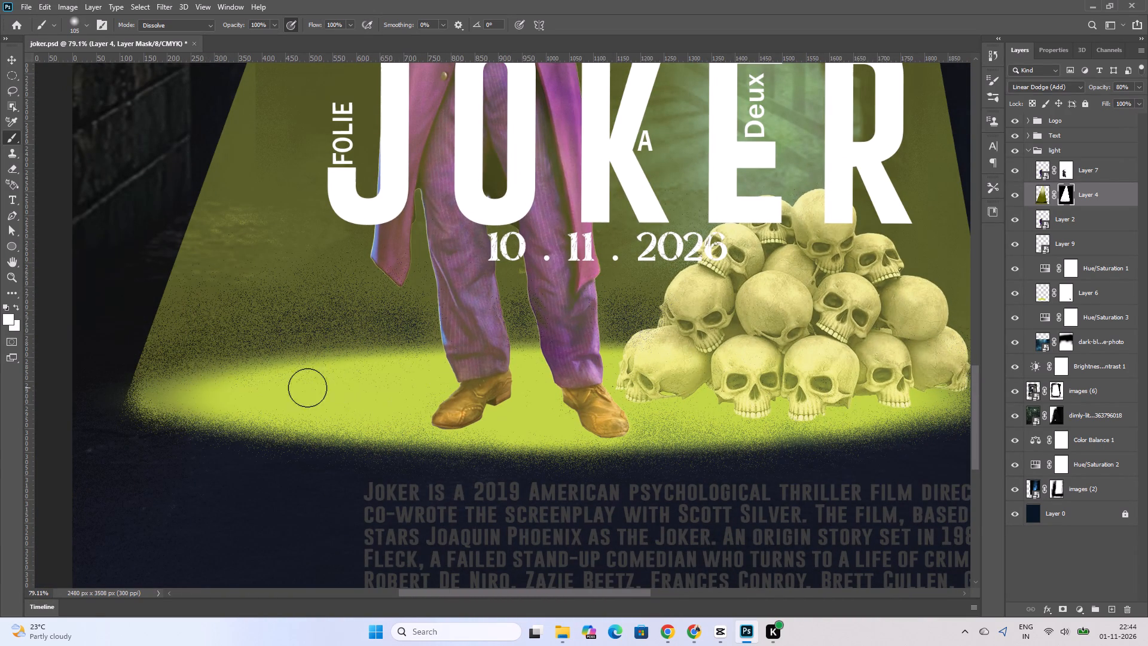
left_click_drag(283, 391, 457, 380)
left_click_drag(248, 388, 323, 388)
left_click_drag(243, 384, 401, 360)
Brush white on Layer 4's mask over the floor behind and in front of the figure's boots.
left_click_drag(401, 360, 400, 361)
left_click_drag(329, 367, 472, 362)
left_click_drag(399, 372, 475, 368)
left_click_drag(392, 378, 447, 392)
left_click_drag(351, 406, 469, 420)
left_click_drag(359, 411, 601, 425)
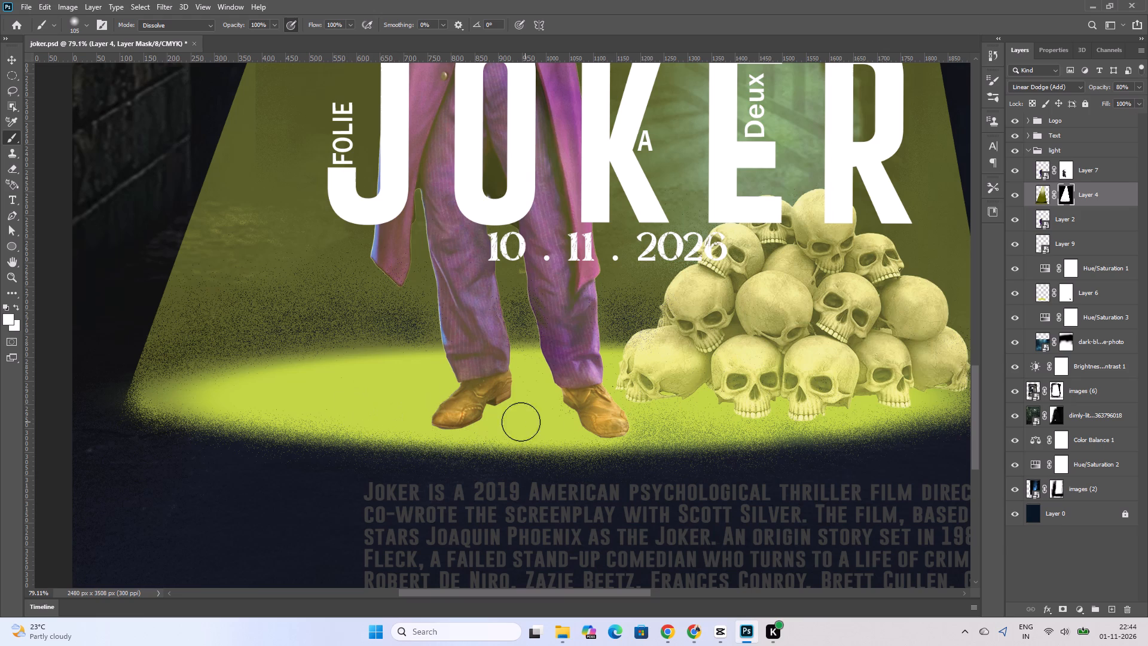
Brush white on Layer 4's mask over the bright floor from the right boot along the base of the skull pile.
left_click_drag(549, 423, 728, 422)
left_click_drag(630, 423, 783, 418)
left_click_drag(632, 415, 863, 397)
left_click_drag(804, 398, 896, 391)
left_click_drag(759, 412, 862, 408)
left_click_drag(726, 415, 761, 418)
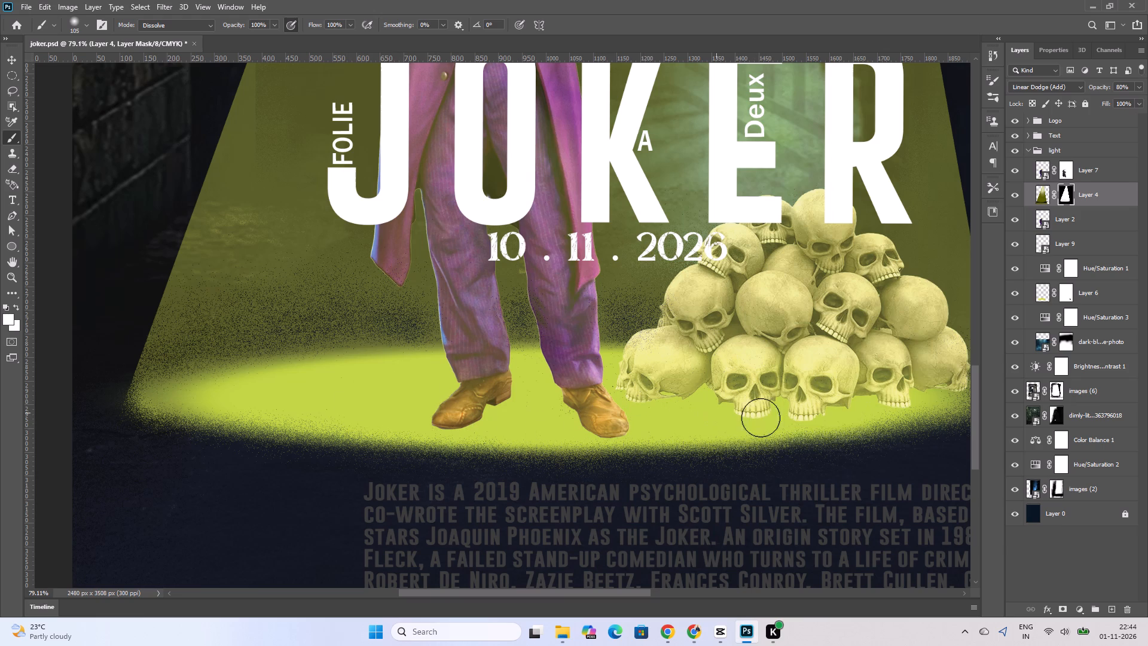
left_click_drag(761, 418, 891, 403)
left_click_drag(604, 397, 732, 380)
left_click_drag(580, 391, 765, 394)
Brush white on Layer 4's mask over the right end of the floor ellipse and the floor beneath the front skulls.
scroll(850, 380, "down", 10, "ctrl")
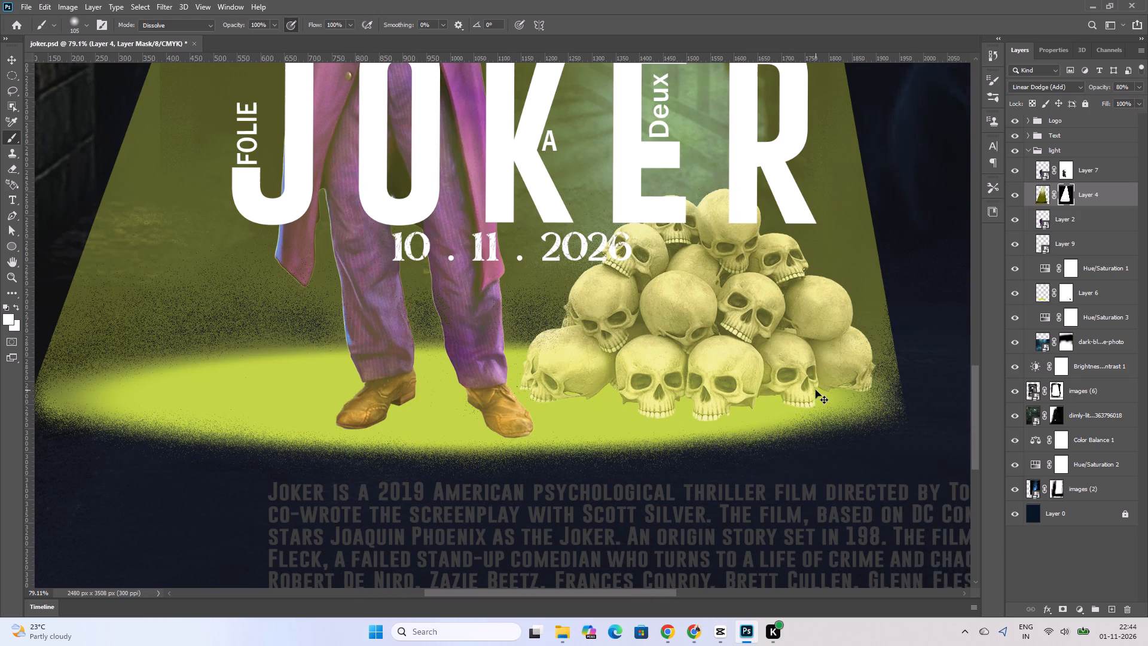
left_click_drag(723, 404, 824, 398)
left_click_drag(762, 406, 845, 398)
left_click_drag(790, 401, 857, 387)
left_click_drag(842, 386, 855, 390)
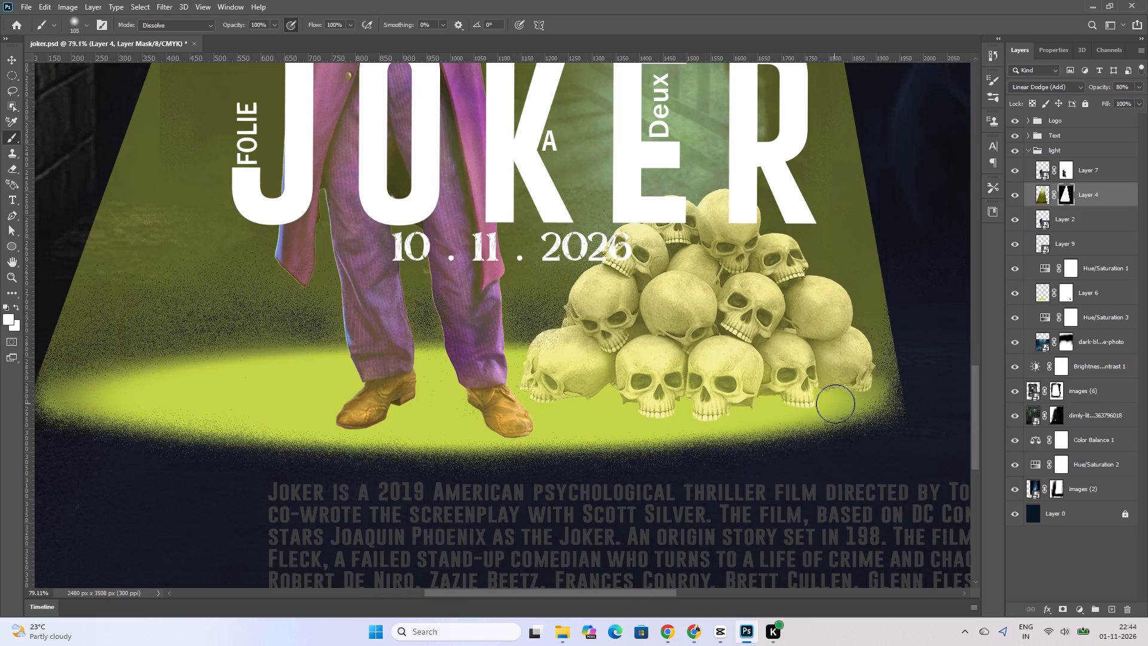
left_click(868, 403)
left_click_drag(861, 400, 775, 409)
left_click_drag(744, 401, 673, 407)
left_click_drag(761, 410, 640, 414)
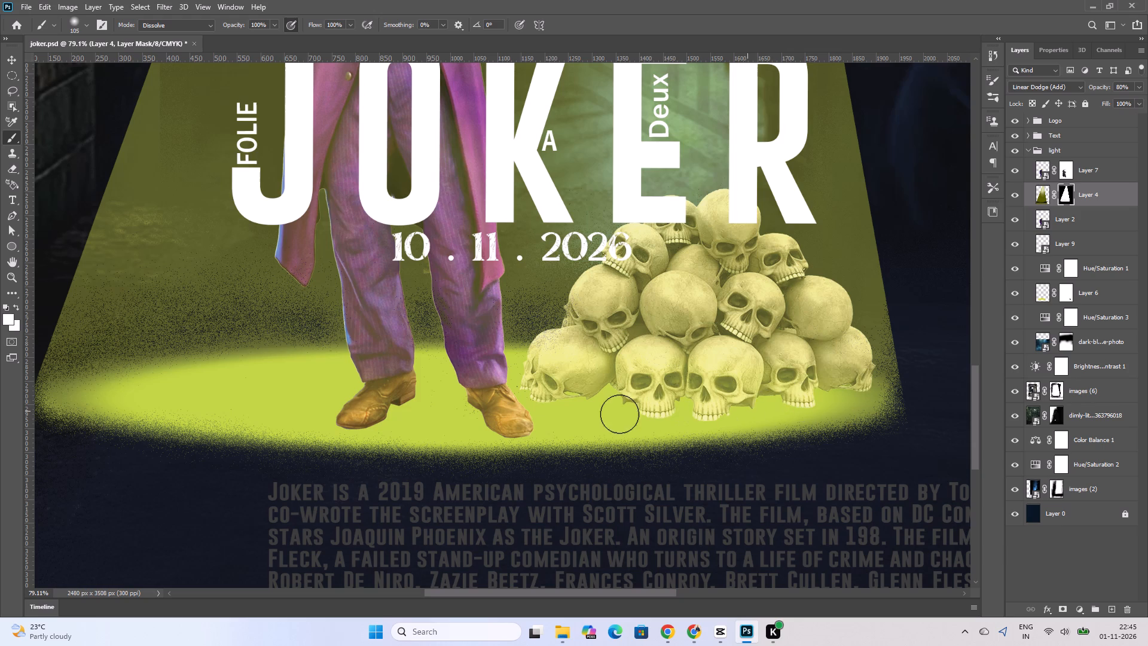
left_click_drag(784, 407, 686, 417)
left_click_drag(720, 417, 641, 423)
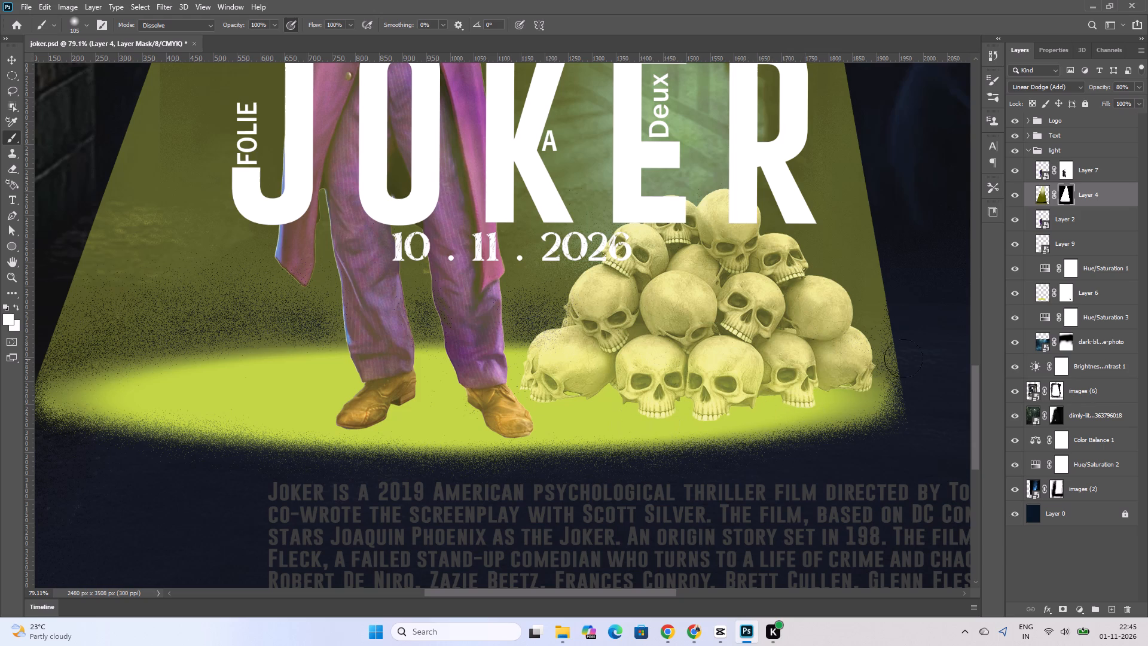
Brush white on Layer 4's mask over the speckles near the left tip of the floor ellipse.
scroll(848, 355, "down", 10)
scroll(741, 394, "up", 4, "ctrl")
scroll(743, 390, "down", 10, "alt")
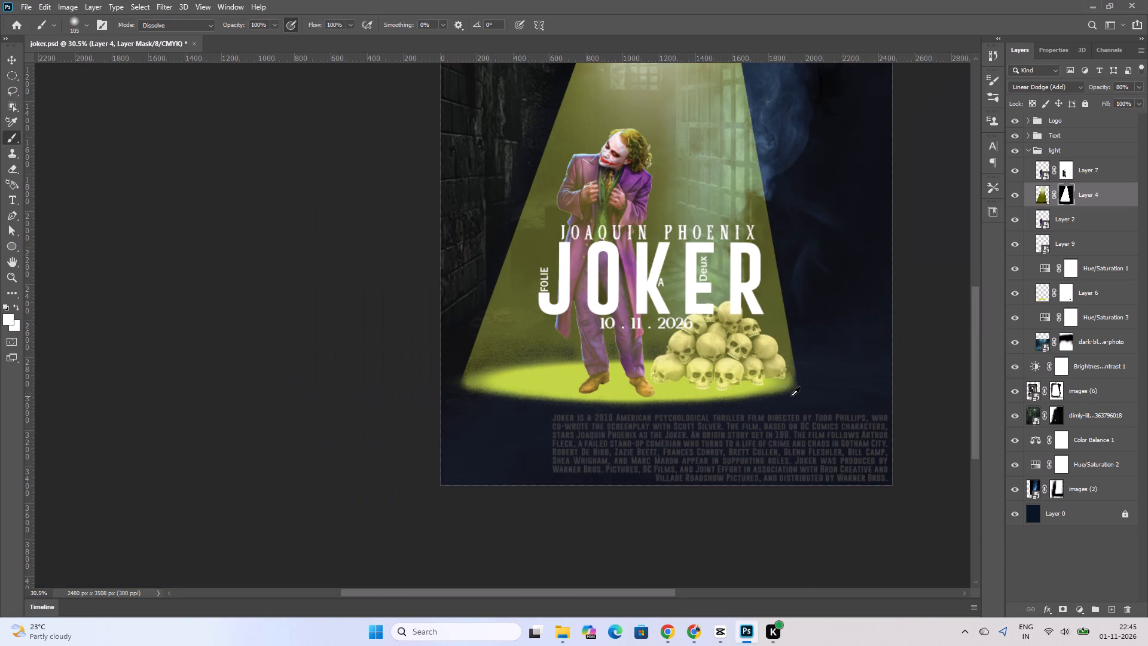
scroll(791, 397, "up", 3, "alt")
scroll(488, 393, "up", 5, "ctrl")
scroll(440, 392, "up", 3, "alt")
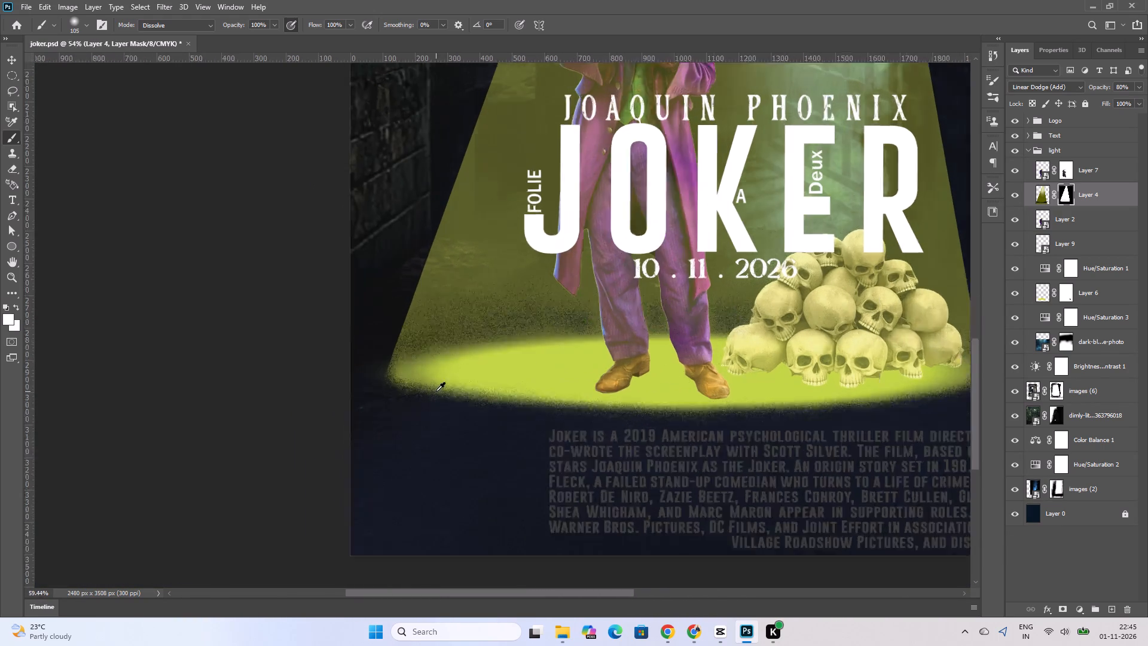
scroll(436, 391, "up", 14, "alt")
left_click_drag(670, 301, 412, 312)
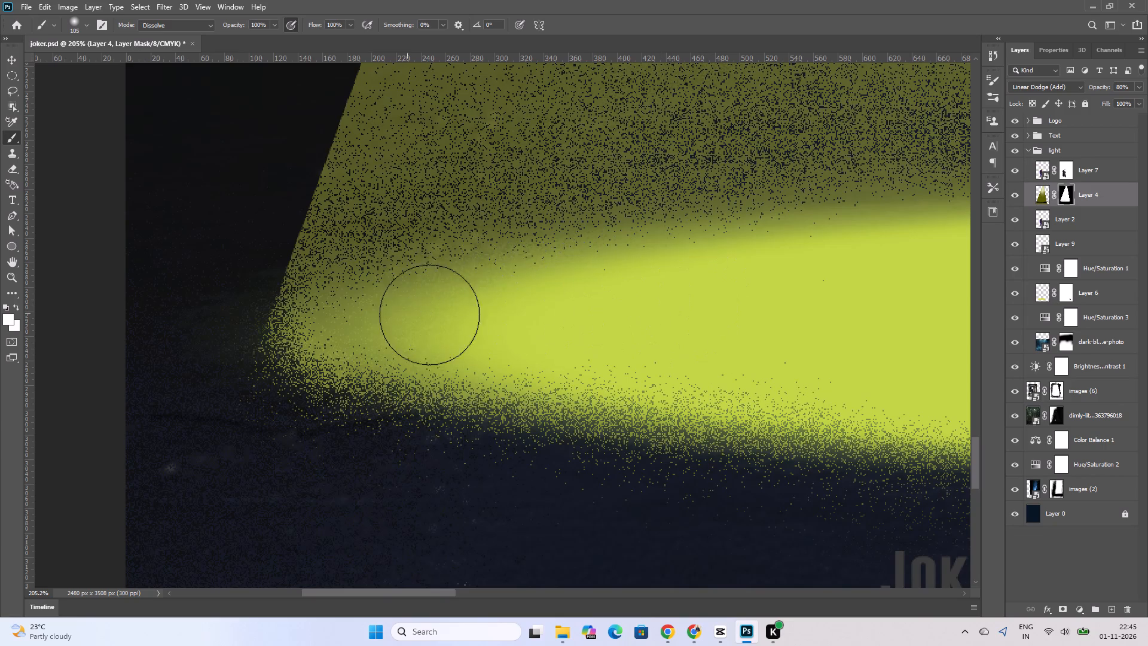
left_click_drag(549, 298, 414, 318)
left_click_drag(425, 316, 367, 322)
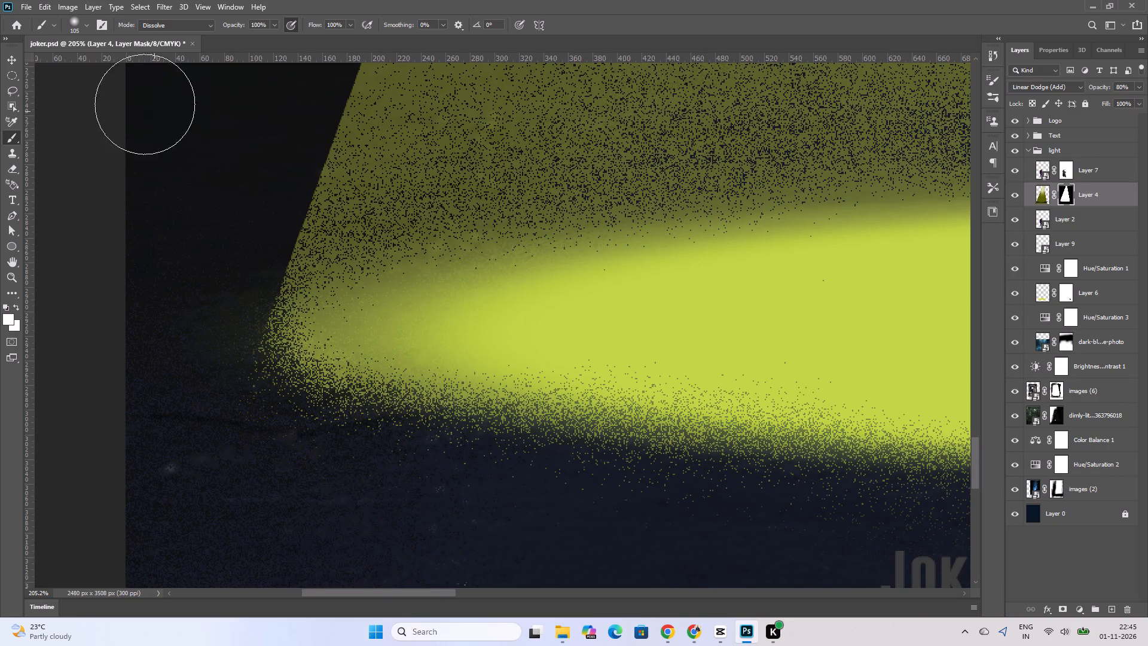
Reduce the brush size to 62 px and brush Layer 4's mask inside the left tip of the floor ellipse.
left_click(87, 29)
left_click(90, 59)
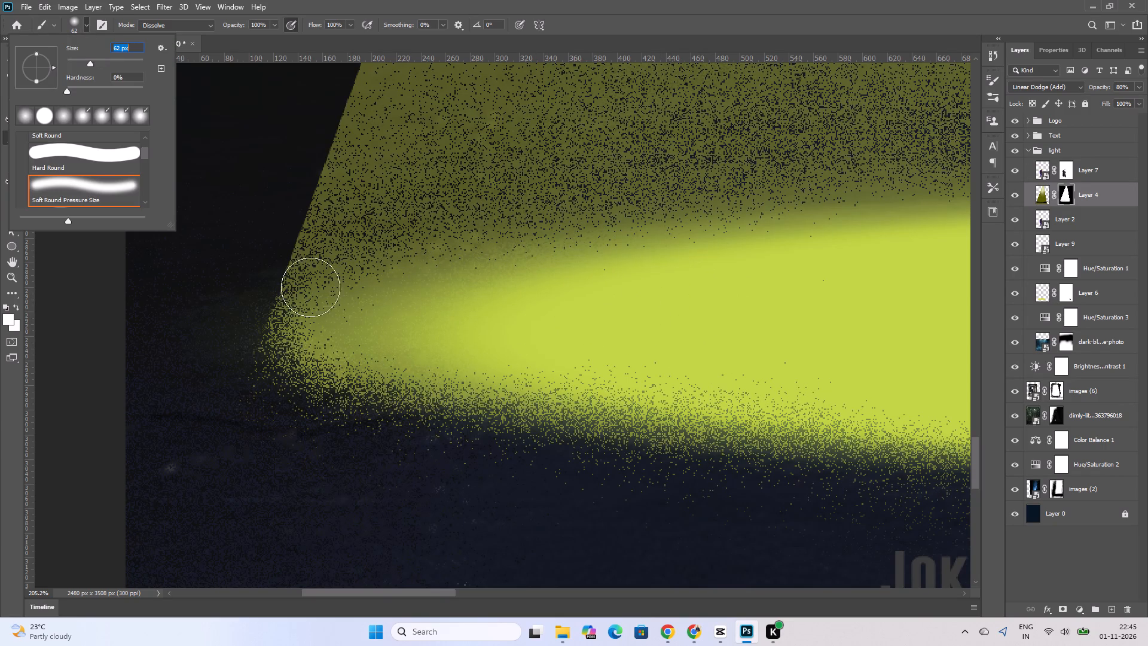
left_click_drag(312, 342, 439, 316)
left_click_drag(329, 319, 559, 301)
Examine the whole poster to check the cleaned spotlight floor, the figure and the skull pile.
scroll(610, 272, "down", 6, "ctrl")
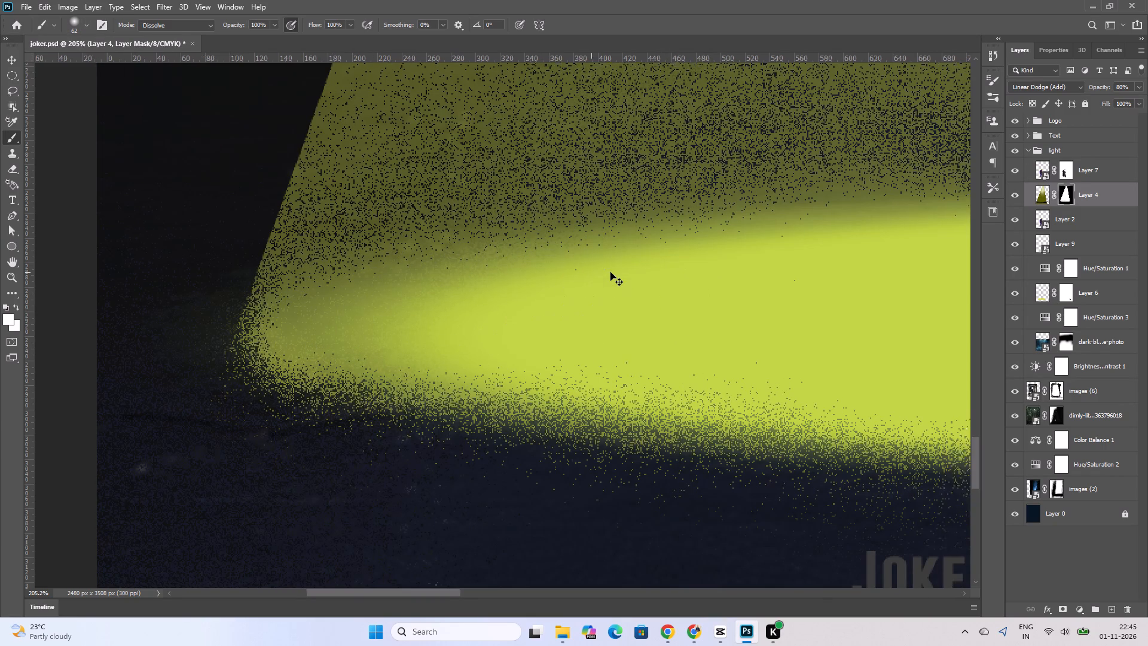
scroll(617, 275, "down", 6)
scroll(617, 275, "down", 6, "alt")
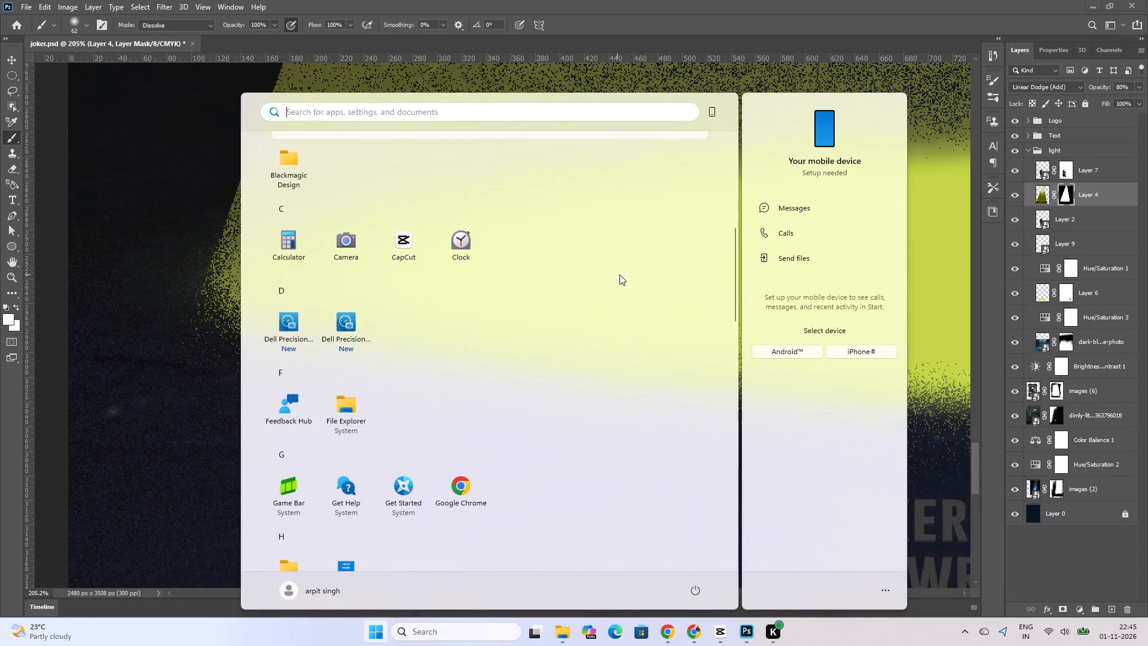
scroll(621, 274, "down", 10, "alt")
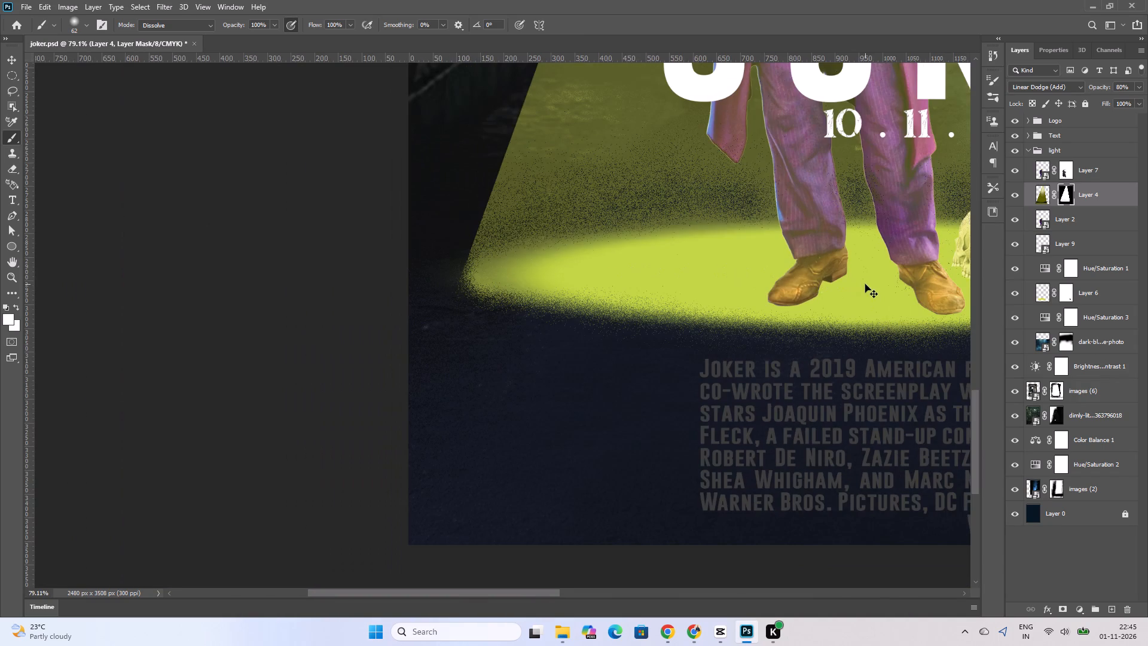
scroll(865, 284, "down", 19, "ctrl")
scroll(859, 281, "down", 8, "ctrl")
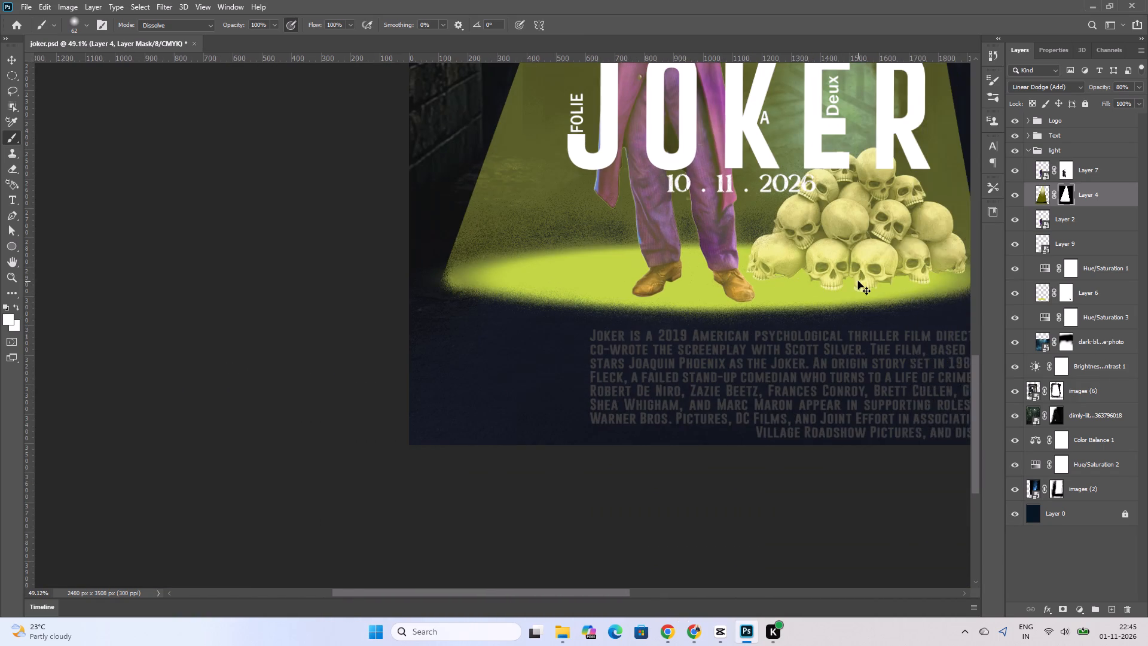
scroll(858, 281, "down", 5, "ctrl")
scroll(844, 280, "down", 8, "alt")
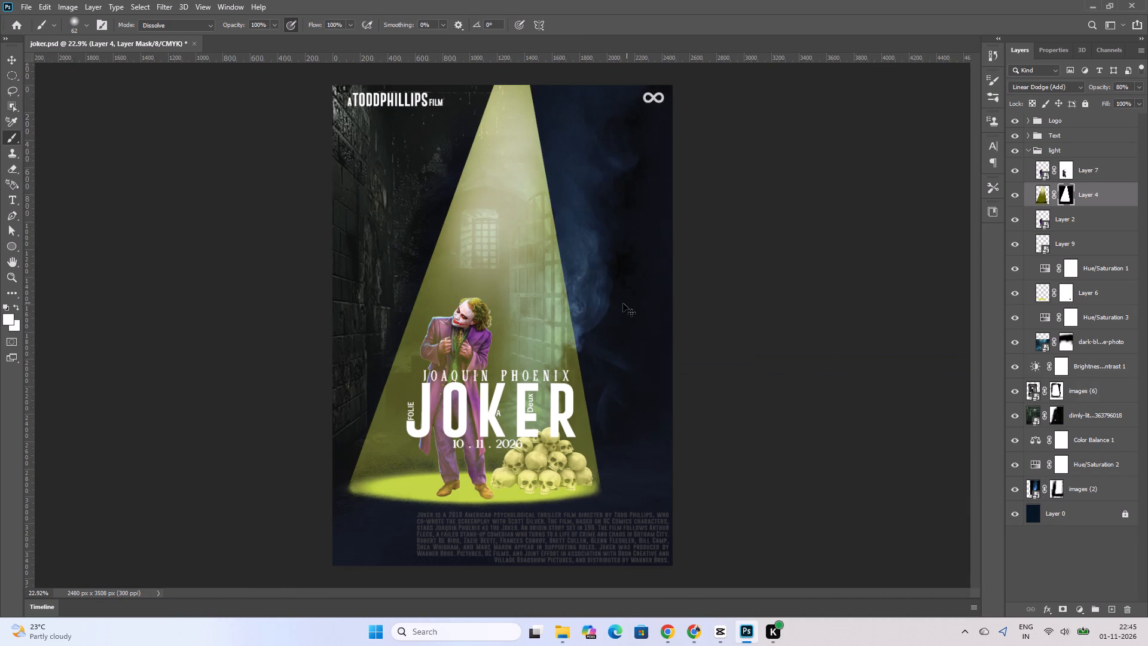
scroll(602, 307, "up", 5, "alt")
scroll(320, 371, "down", 4, "alt")
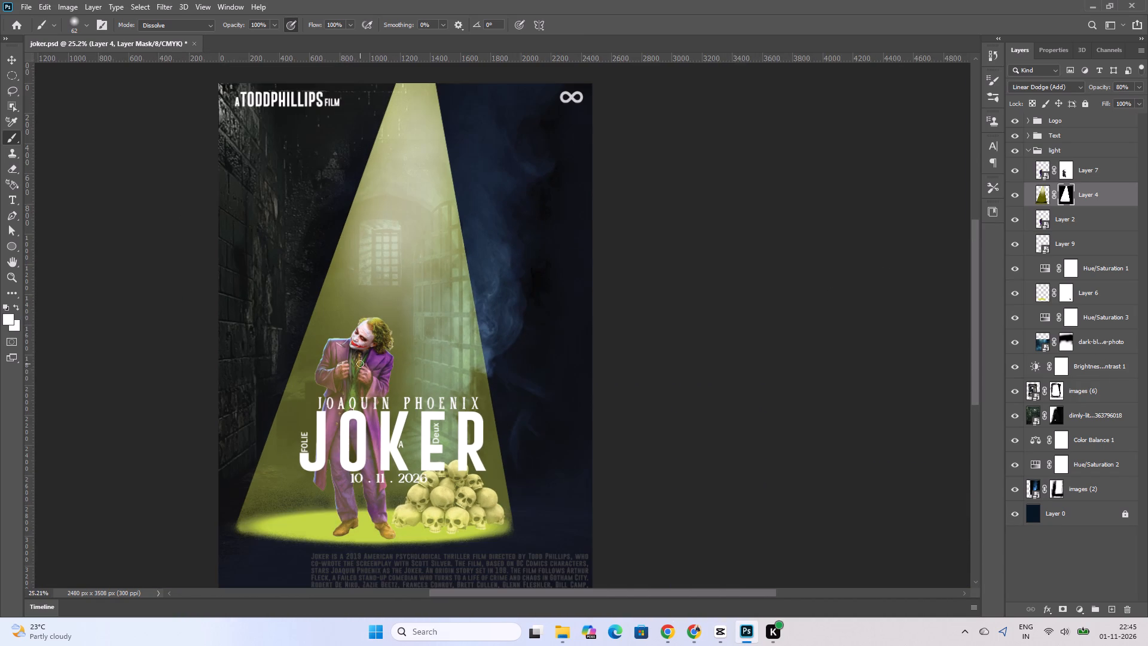
scroll(179, 394, "up", 9, "ctrl")
scroll(450, 380, "up", 6)
scroll(450, 378, "down", 14)
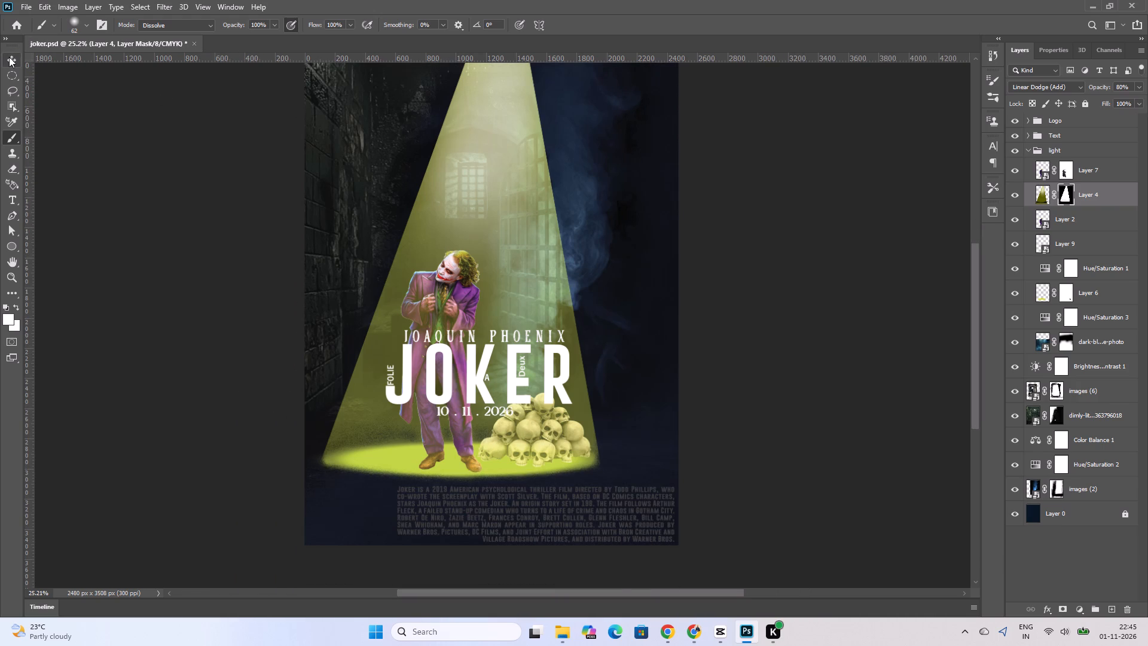
Switch to the Move tool, select Layer 7, and toggle Layer 7 and Layer 2 off and on to compare them.
left_click(9, 57)
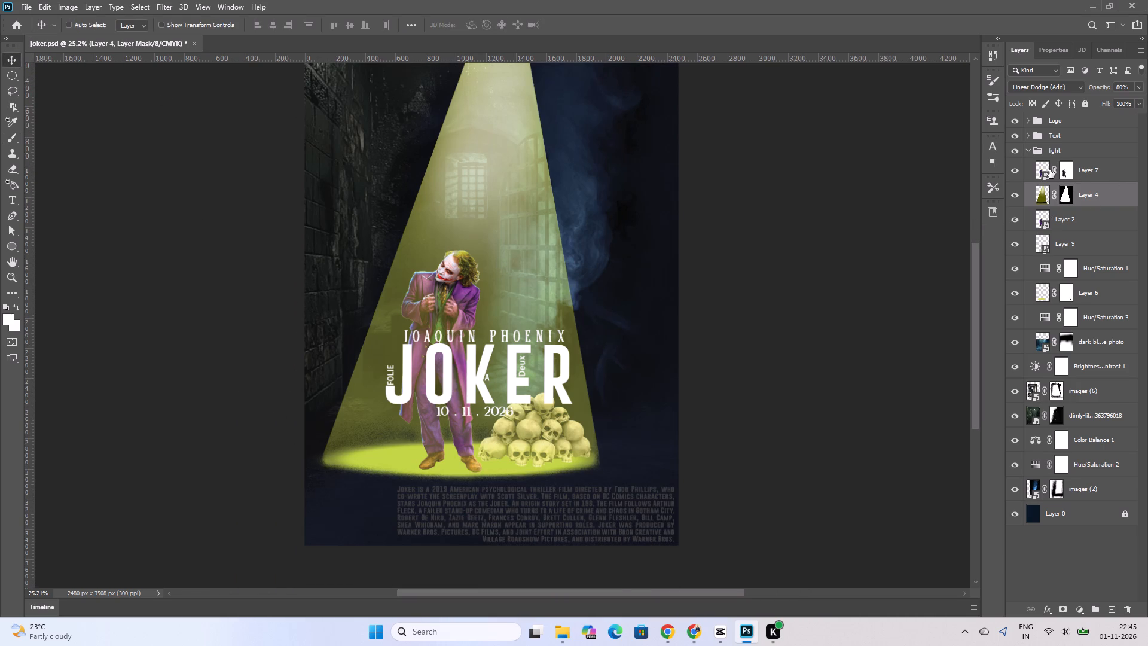
left_click(1044, 171)
left_click(1013, 173)
left_click(1013, 173)
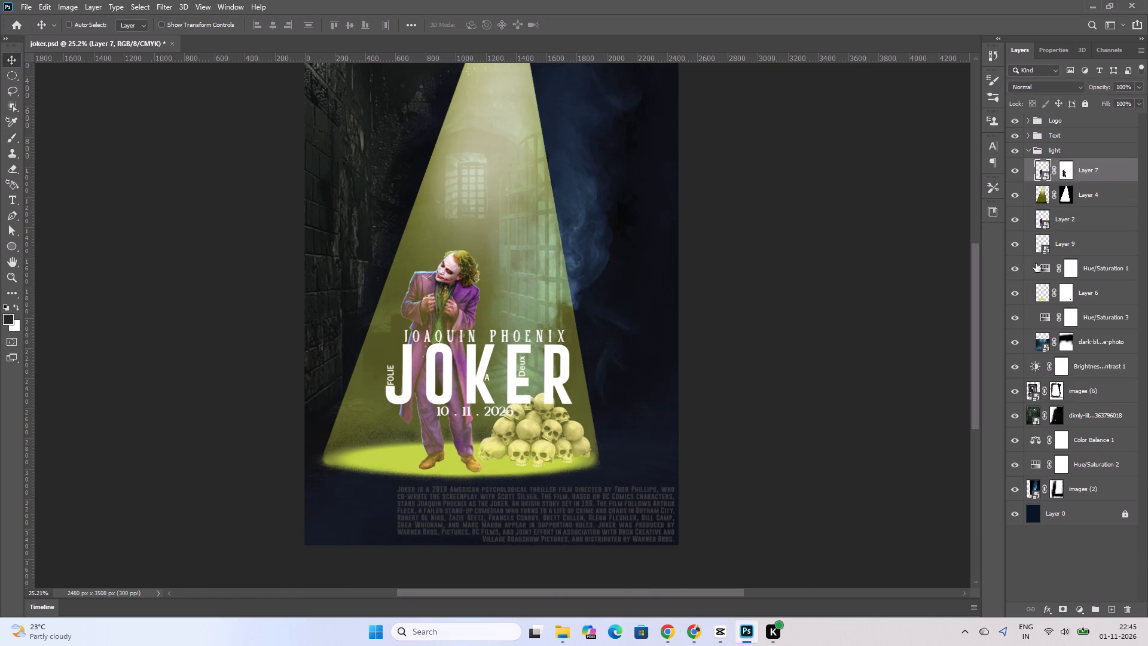
left_click(1016, 220)
left_click(1016, 220)
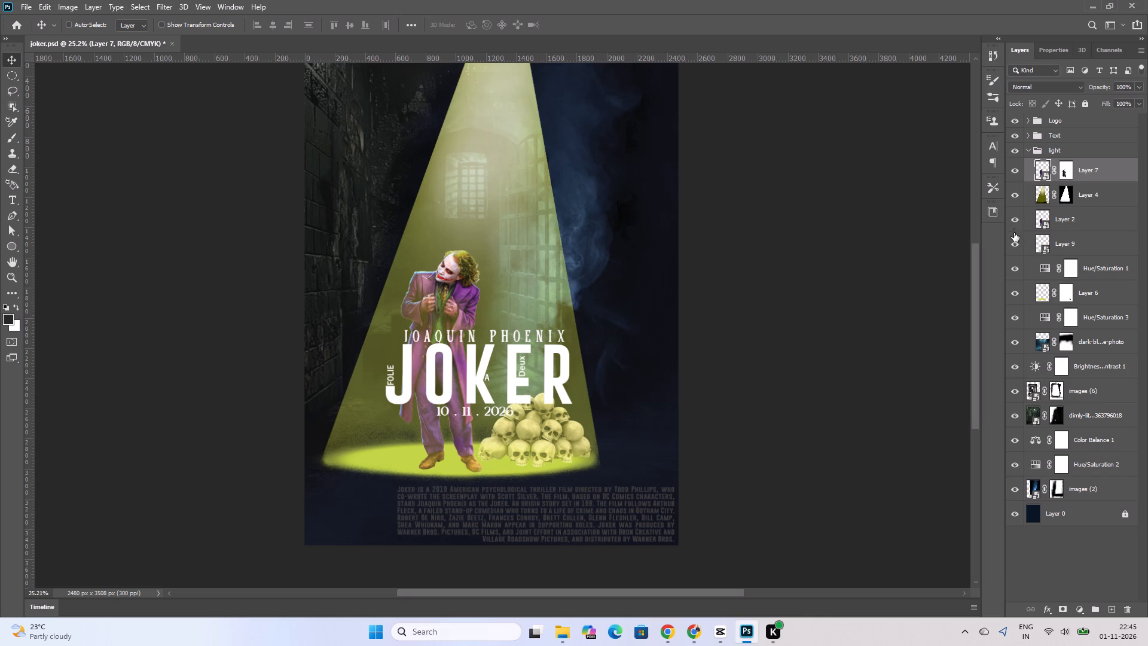
left_click(1013, 219)
left_click(1015, 218)
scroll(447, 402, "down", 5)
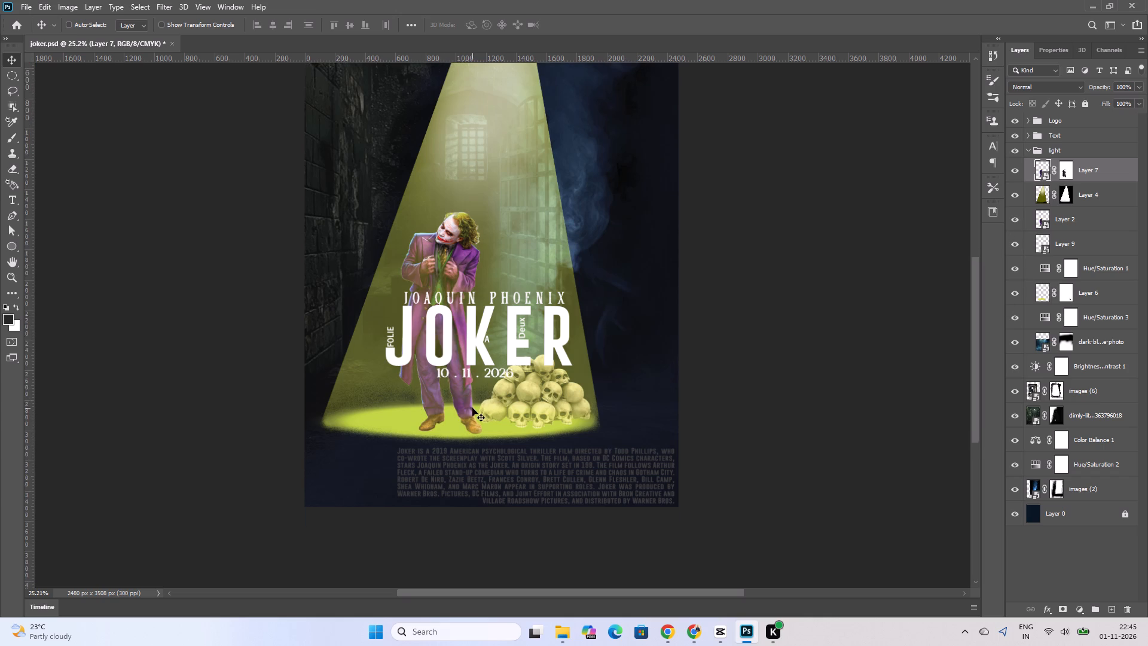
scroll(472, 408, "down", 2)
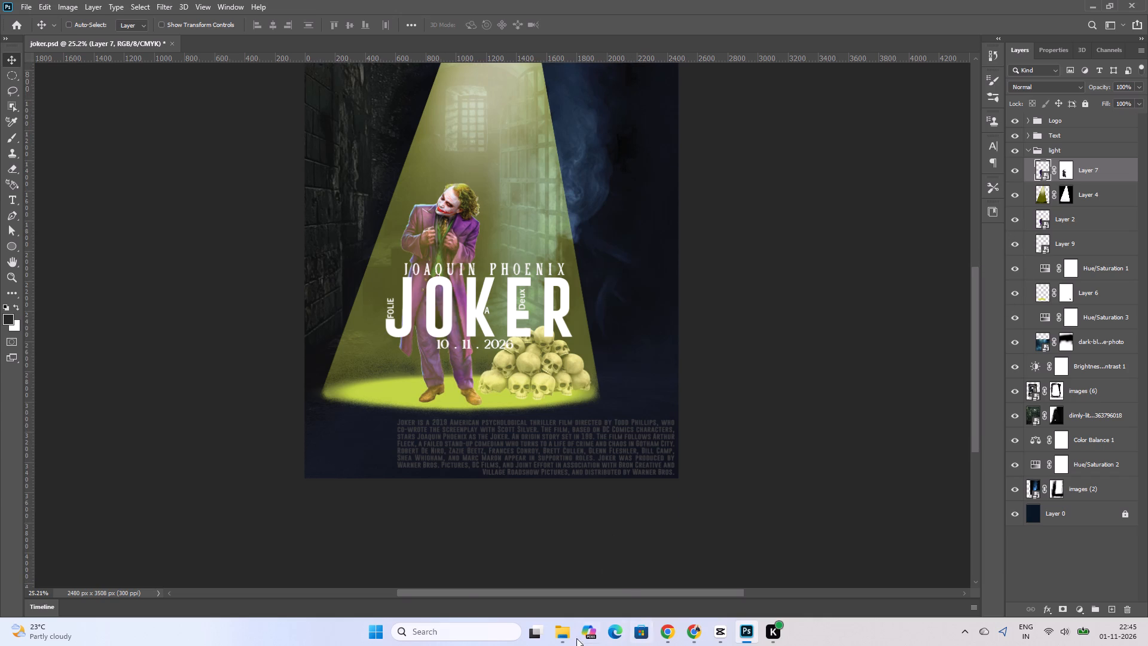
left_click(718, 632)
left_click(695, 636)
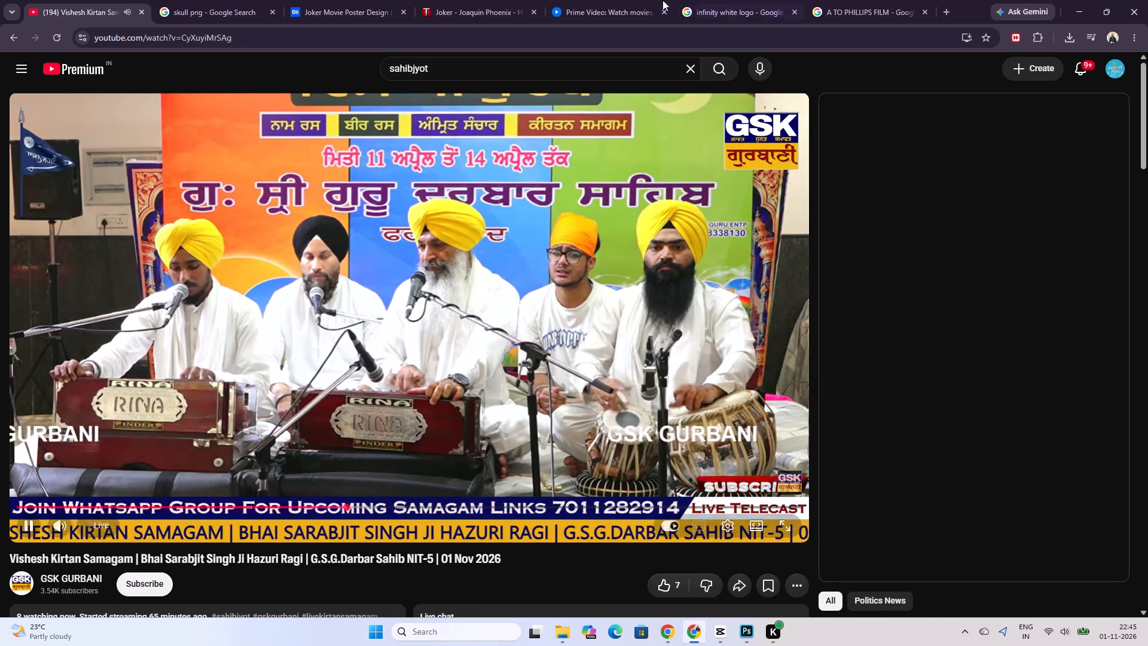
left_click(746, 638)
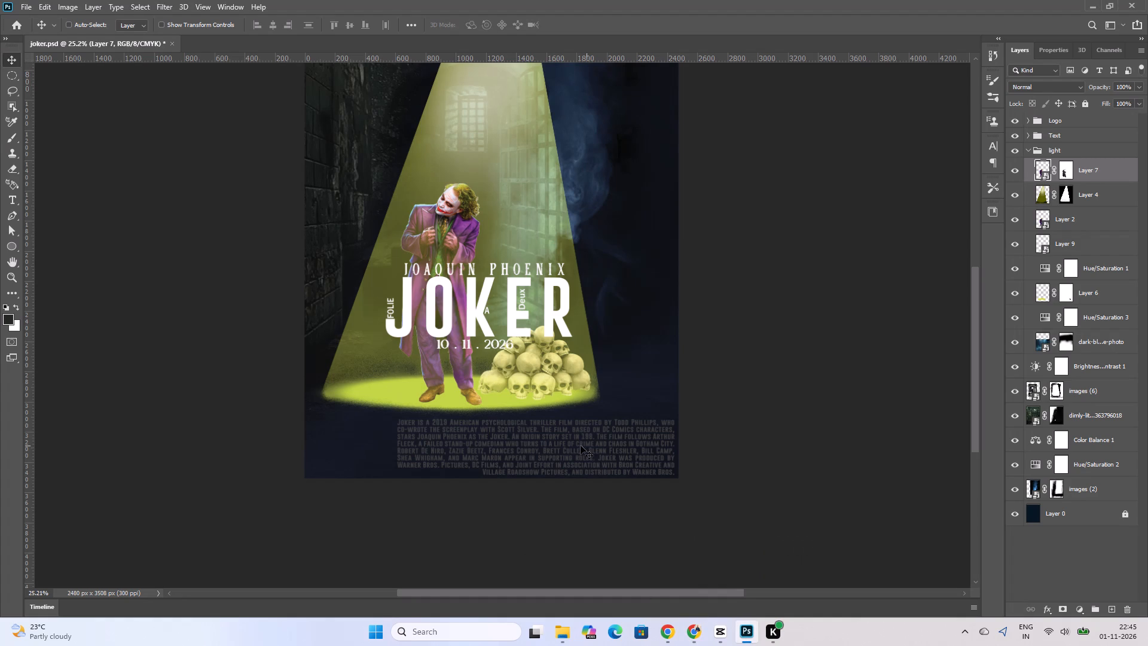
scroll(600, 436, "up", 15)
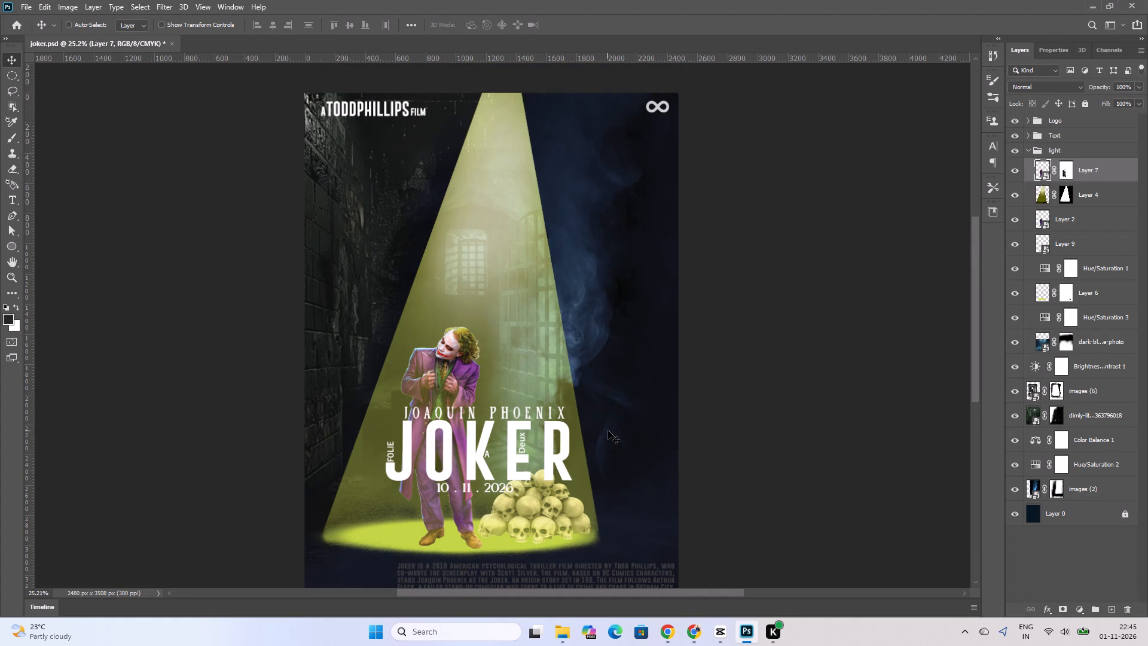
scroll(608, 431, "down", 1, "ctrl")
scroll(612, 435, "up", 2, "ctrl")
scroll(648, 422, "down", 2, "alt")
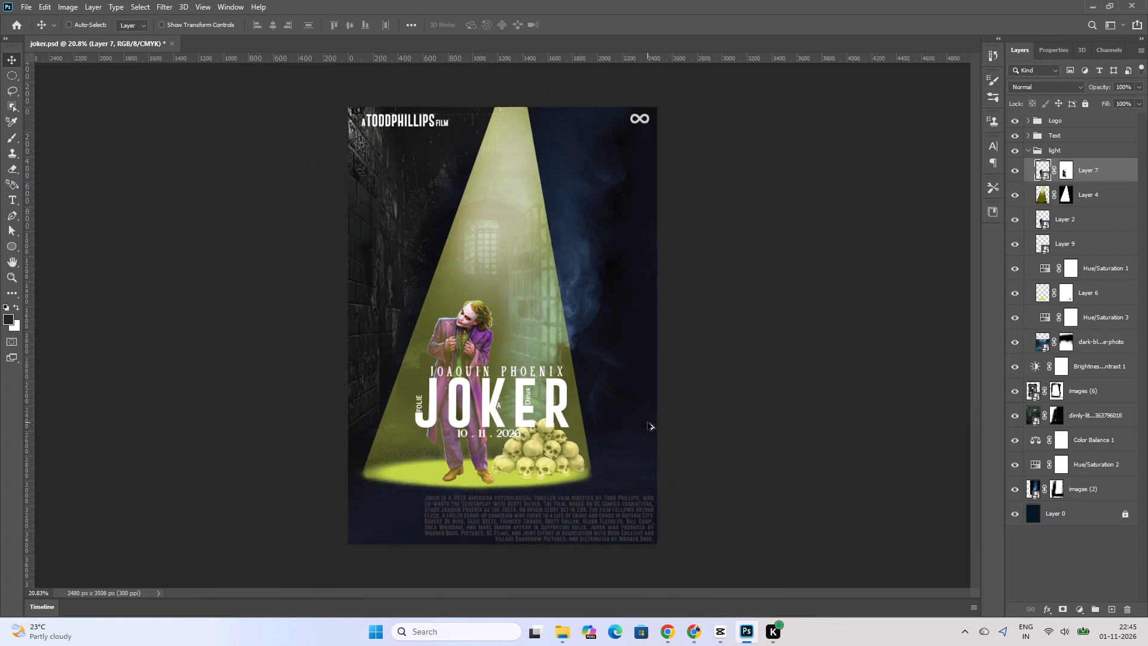
Collapse the light layer group.
scroll(544, 444, "up", 1, "alt")
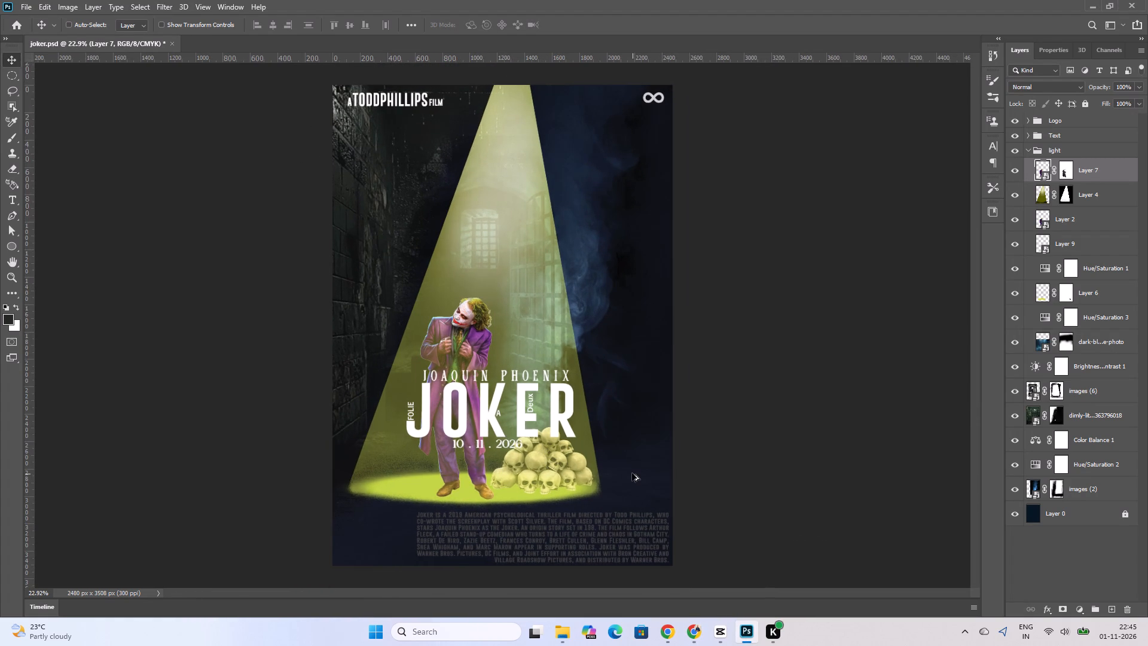
scroll(631, 473, "up", 5, "alt")
scroll(287, 433, "up", 9, "ctrl")
scroll(444, 433, "up", 3, "alt")
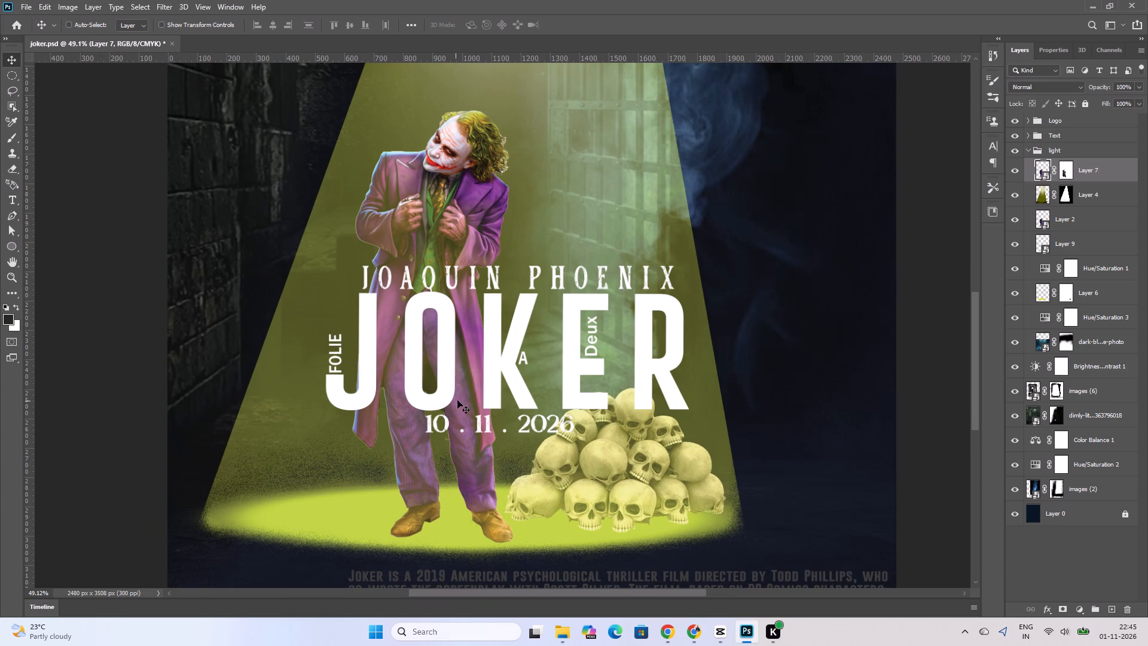
left_click(495, 392)
left_click(1031, 148)
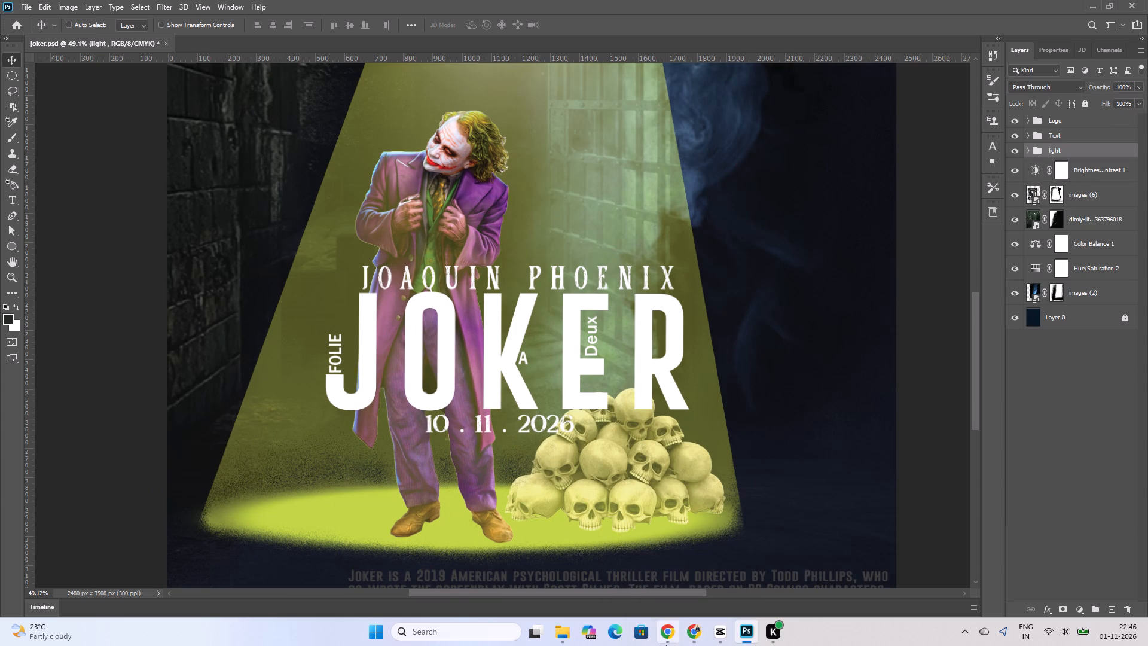
Switch to Chrome and search YouTube for "photoshop tutorial".
left_click(696, 645)
left_click(549, 414)
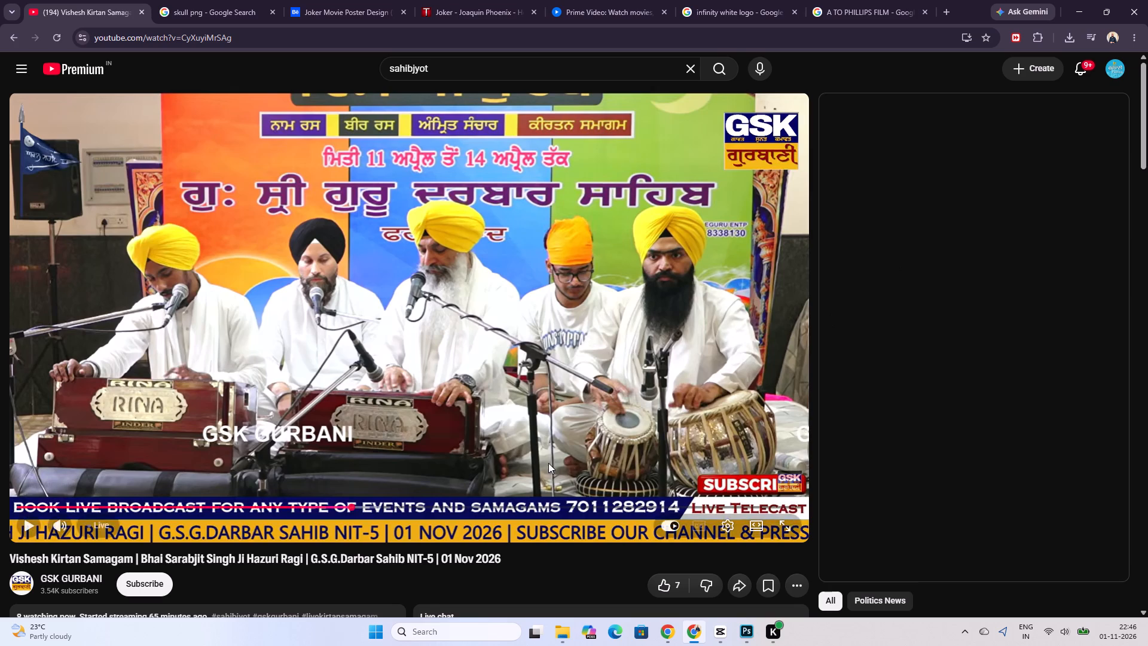
left_click(521, 336)
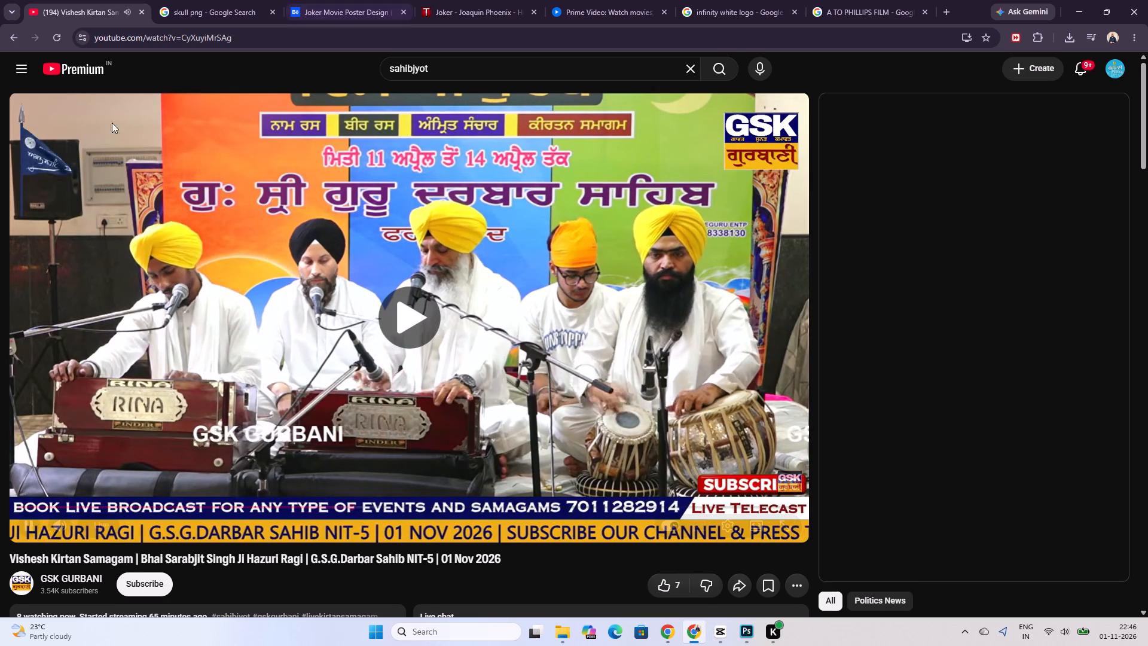
left_click(13, 74)
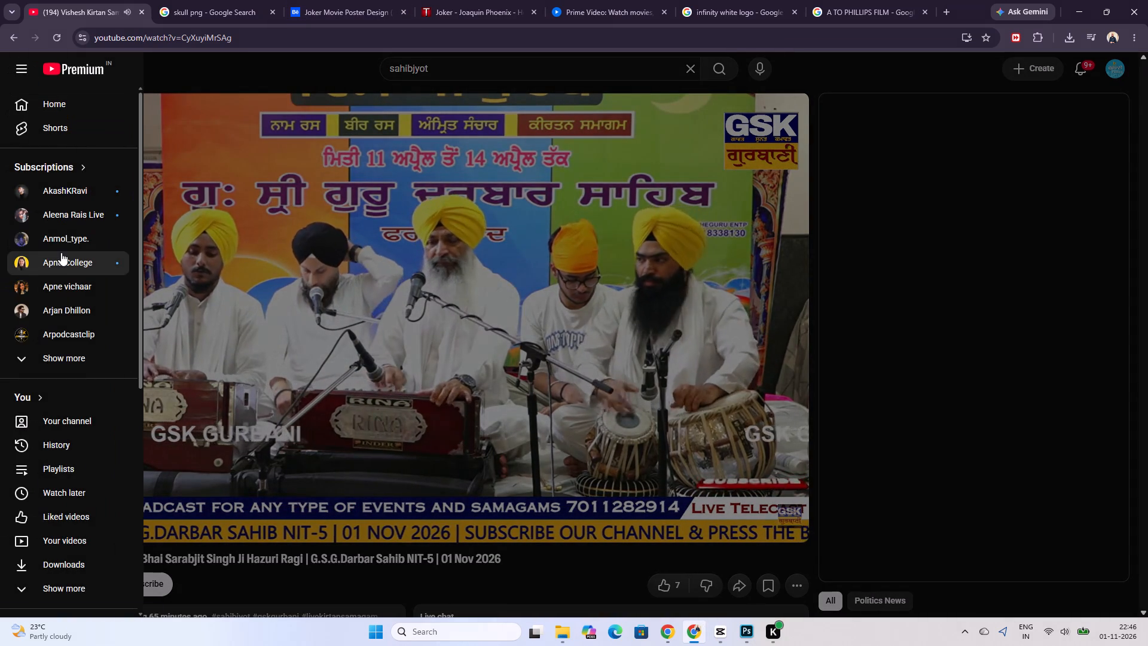
left_click(42, 360)
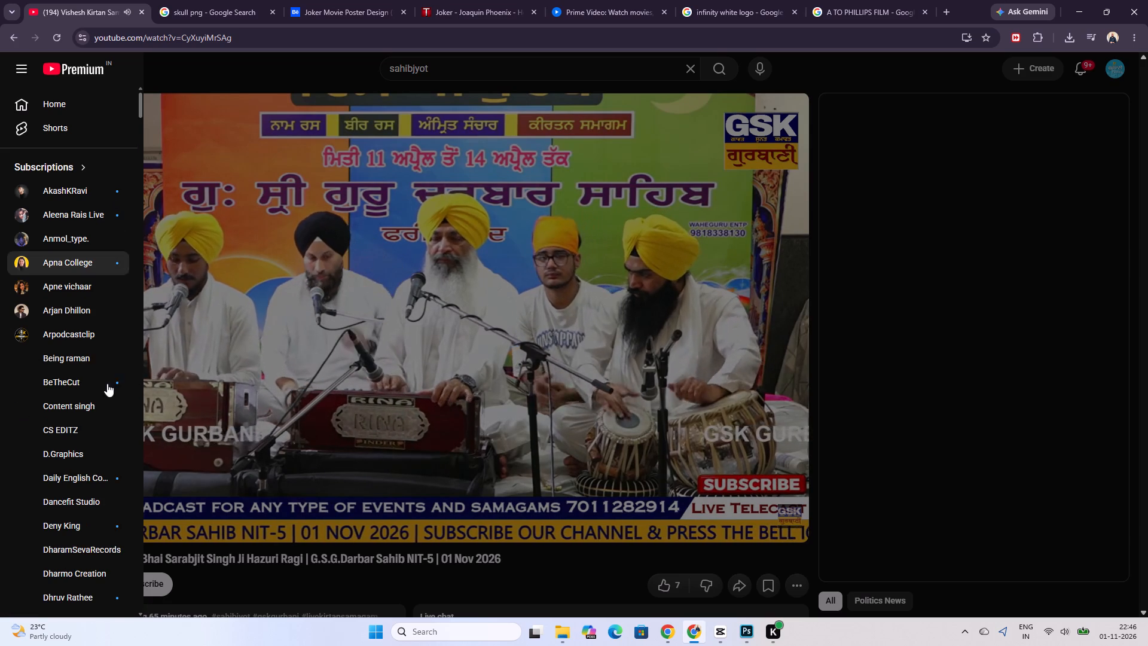
left_click(512, 68)
left_click(512, 68)
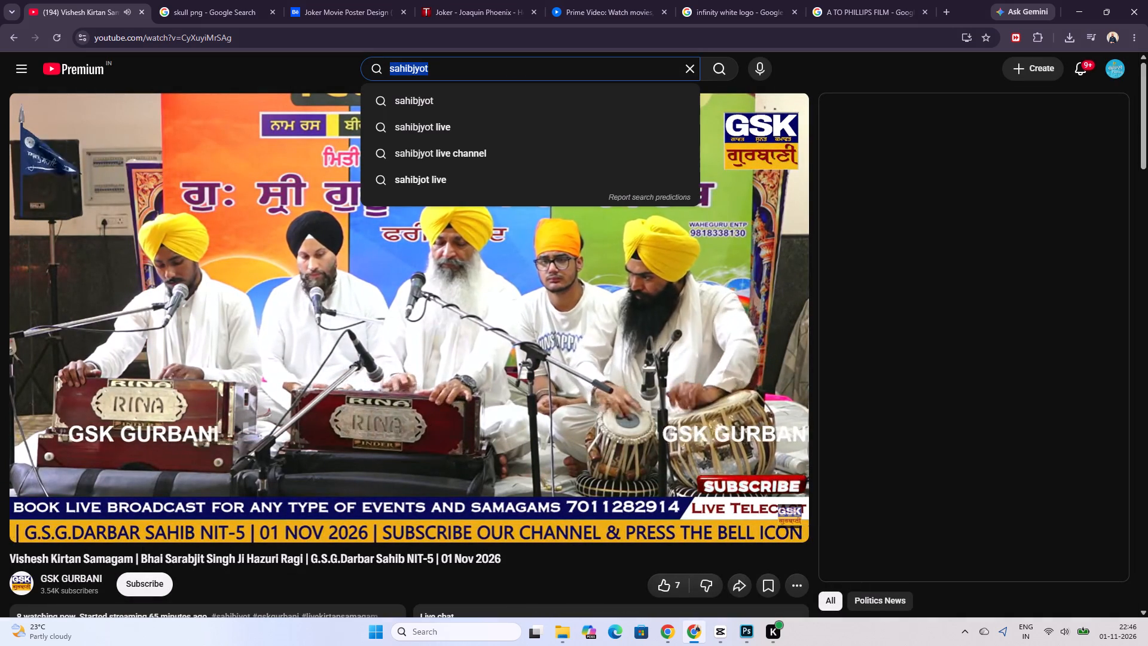
type("photosh")
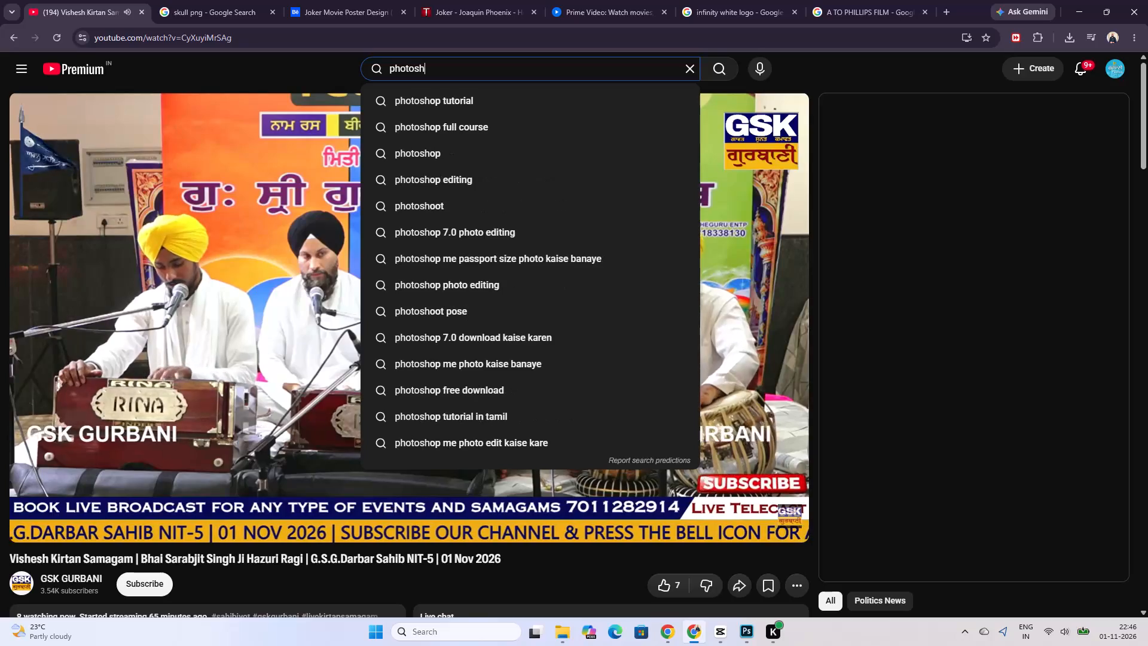
key("Down")
key("Return")
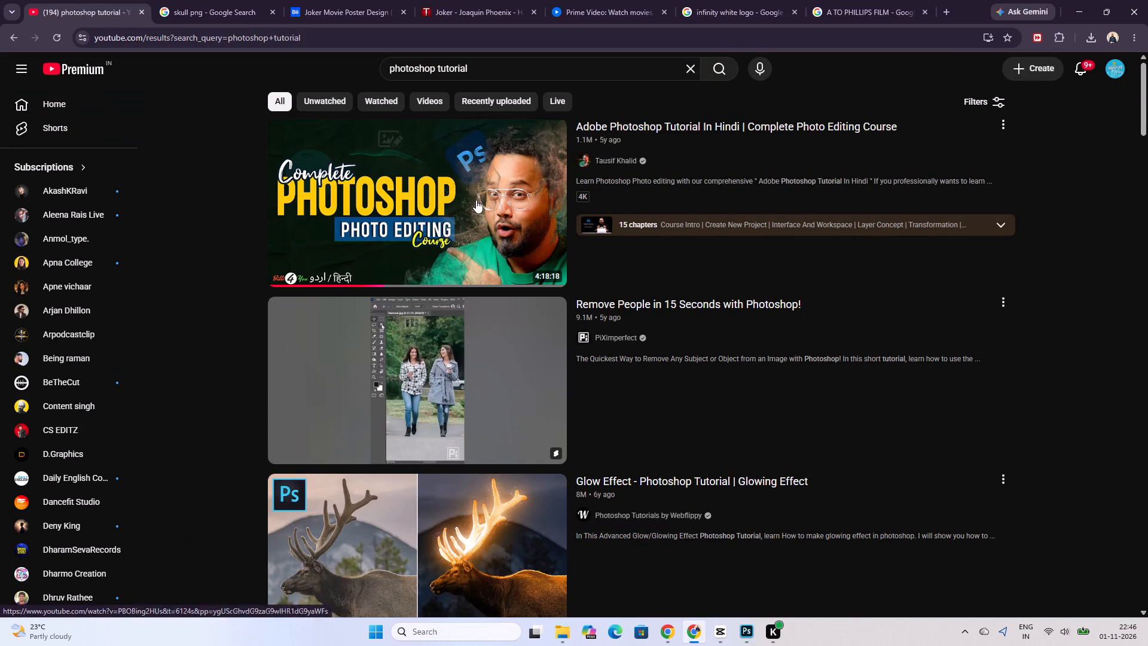
Browse the tutorial results, previewing the 60-minute beginner lesson, the Lesson 1 beginner course and the social media posts tutorial.
scroll(515, 320, "down", 12)
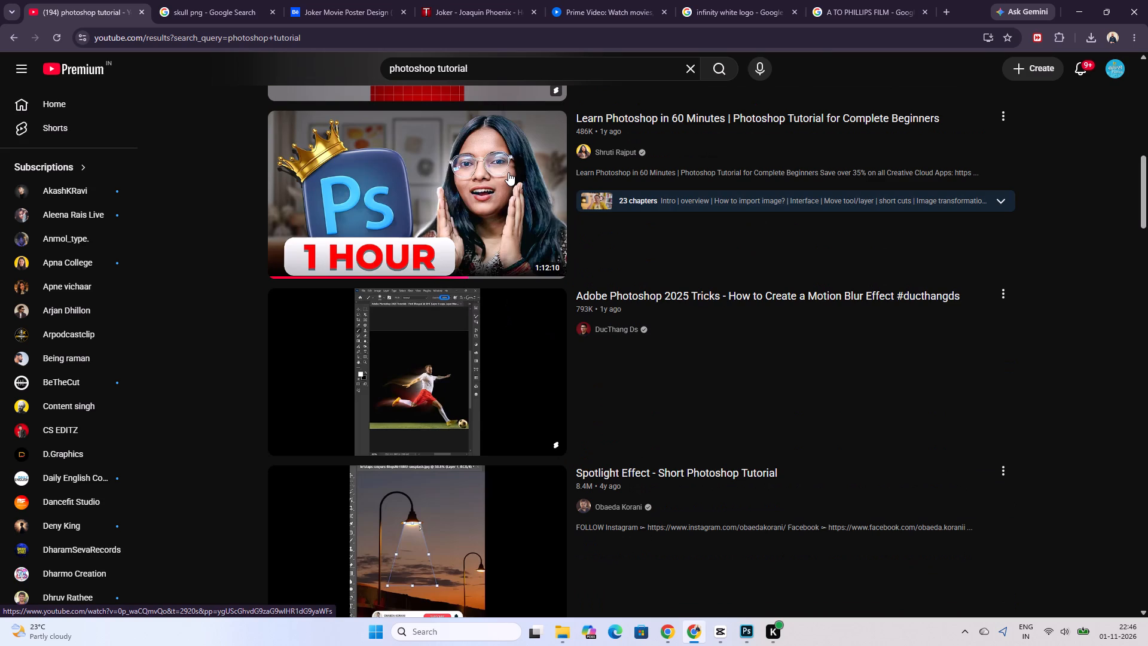
left_click(546, 125)
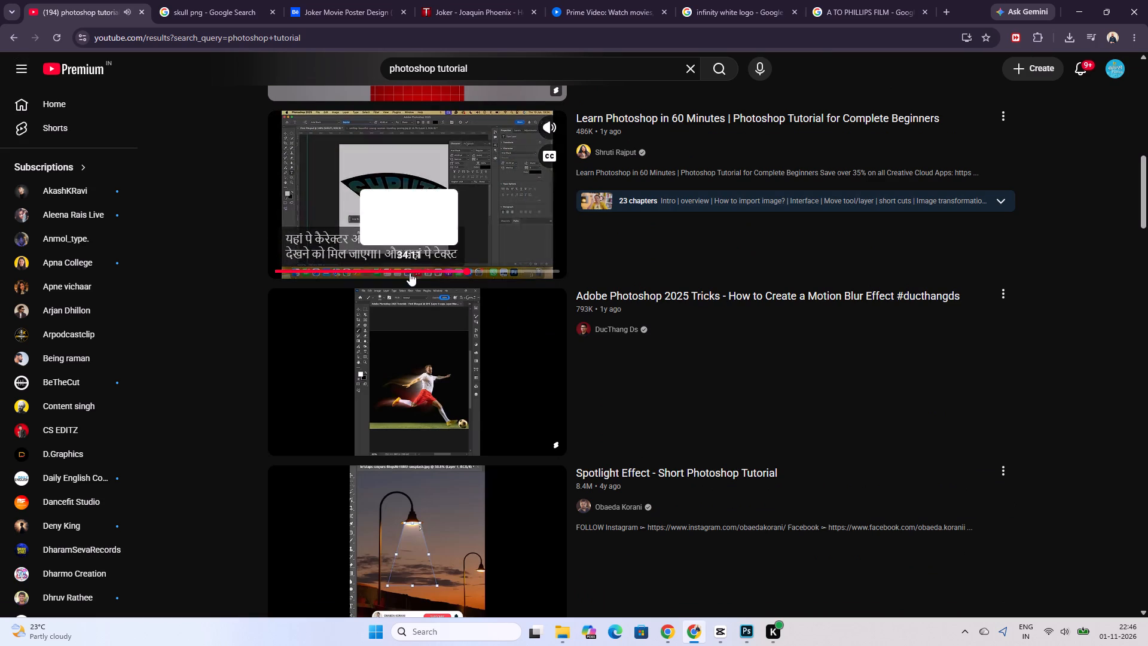
left_click(402, 270)
left_click(349, 270)
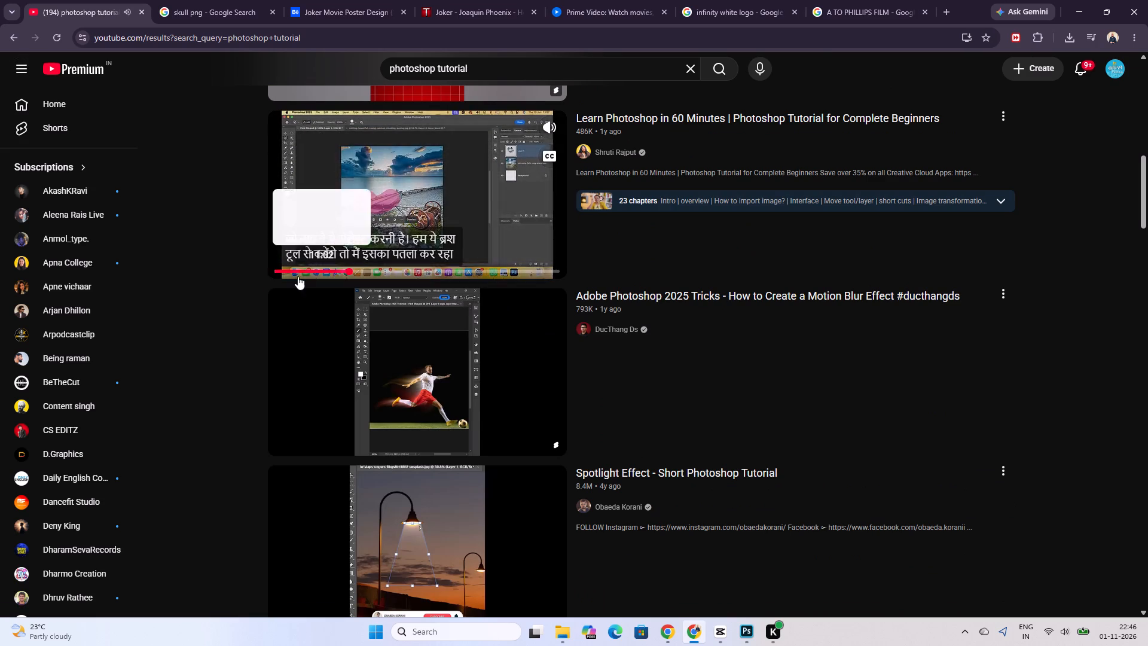
left_click(296, 267)
scroll(462, 188, "down", 7)
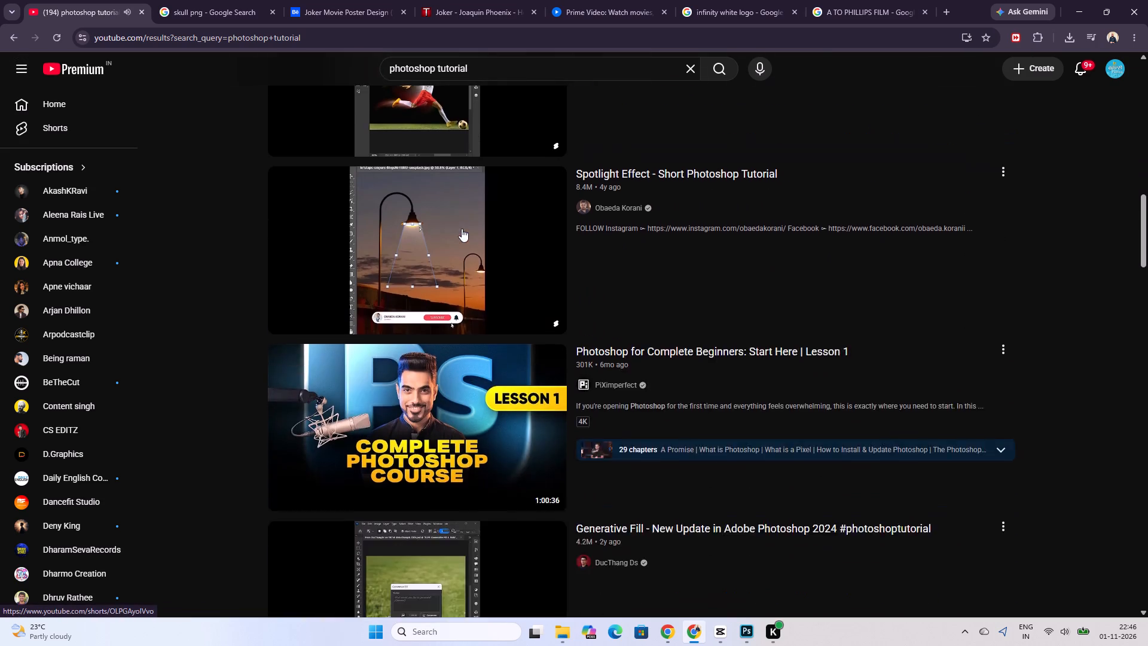
scroll(462, 228, "down", 2)
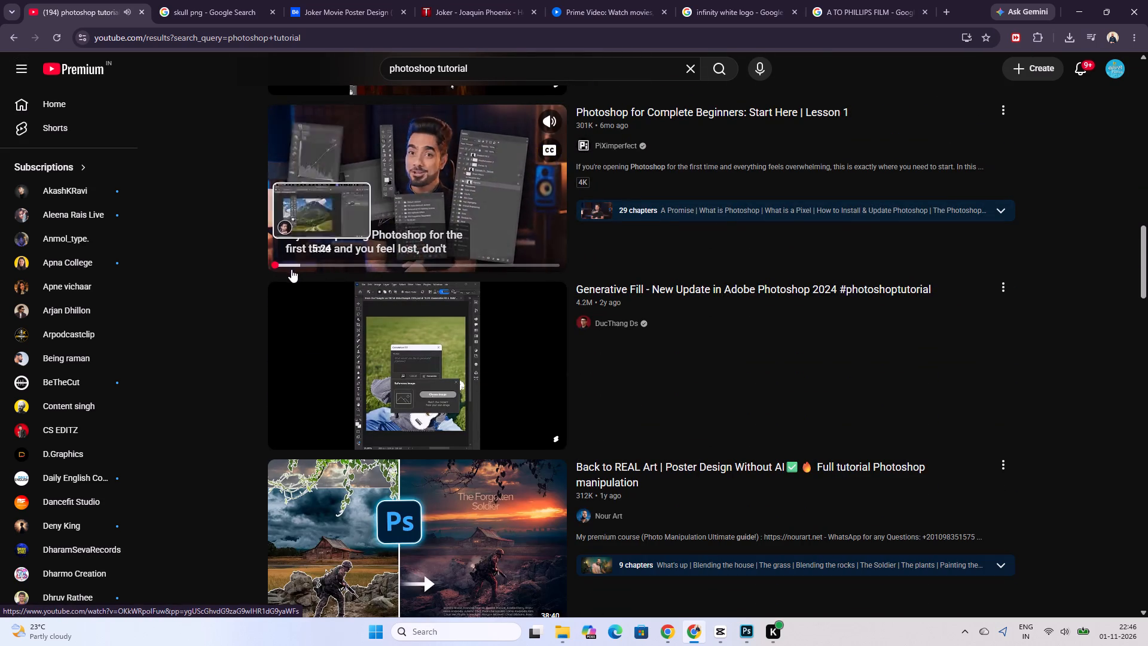
left_click(294, 266)
scroll(411, 240, "down", 9)
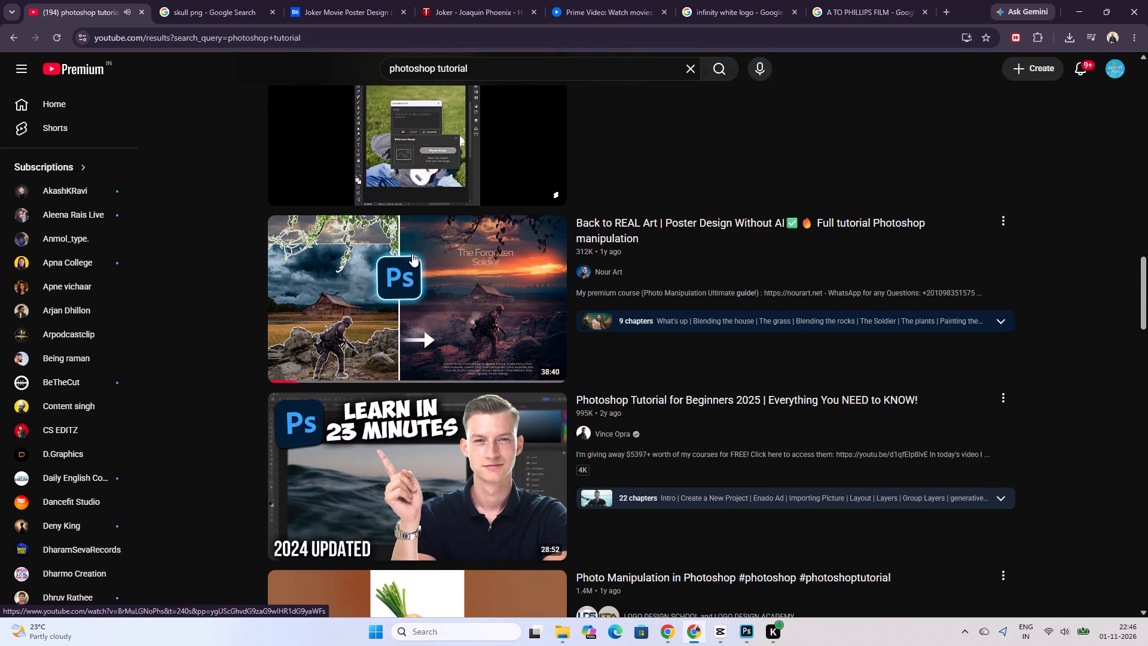
scroll(405, 248, "down", 11)
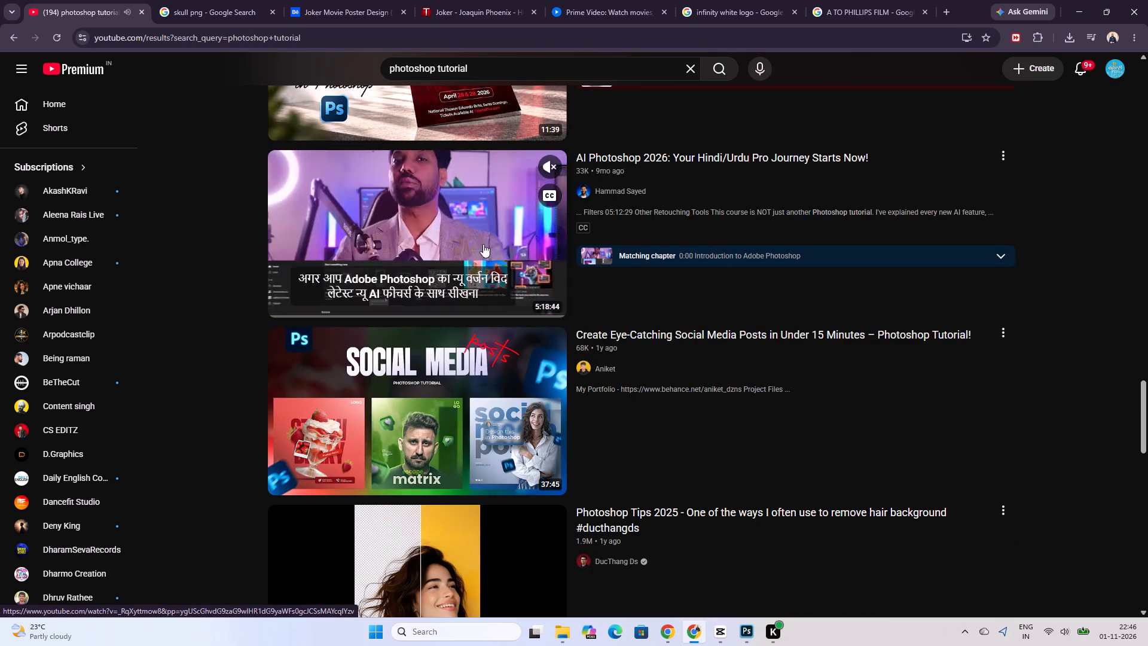
scroll(416, 431, "down", 3)
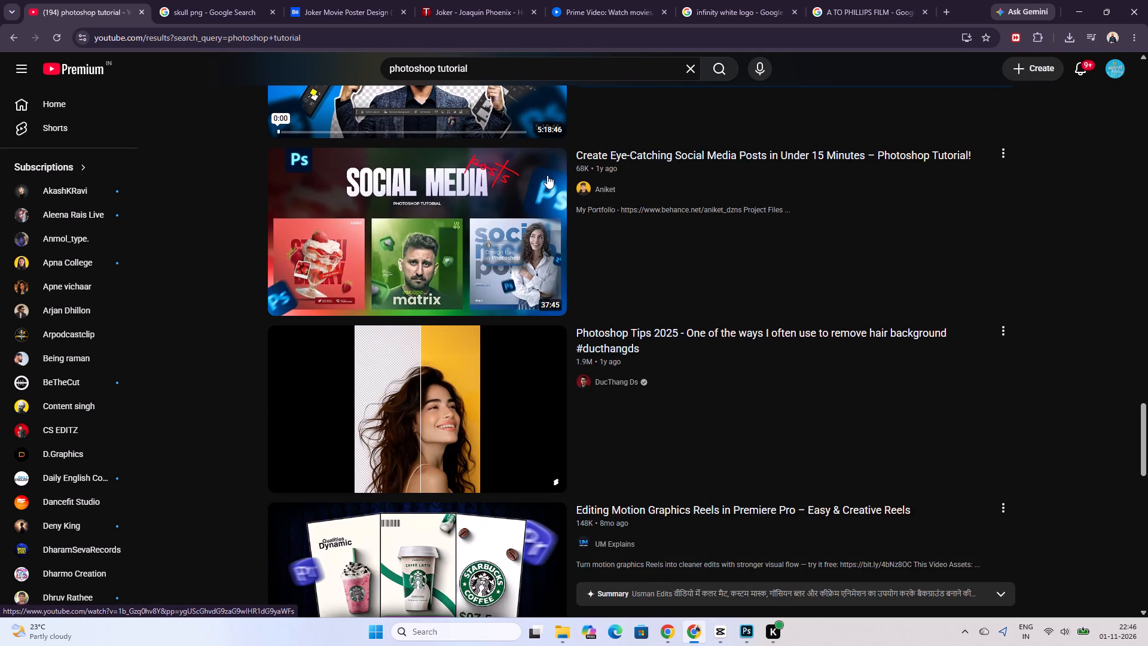
left_click(549, 164)
left_click(289, 310)
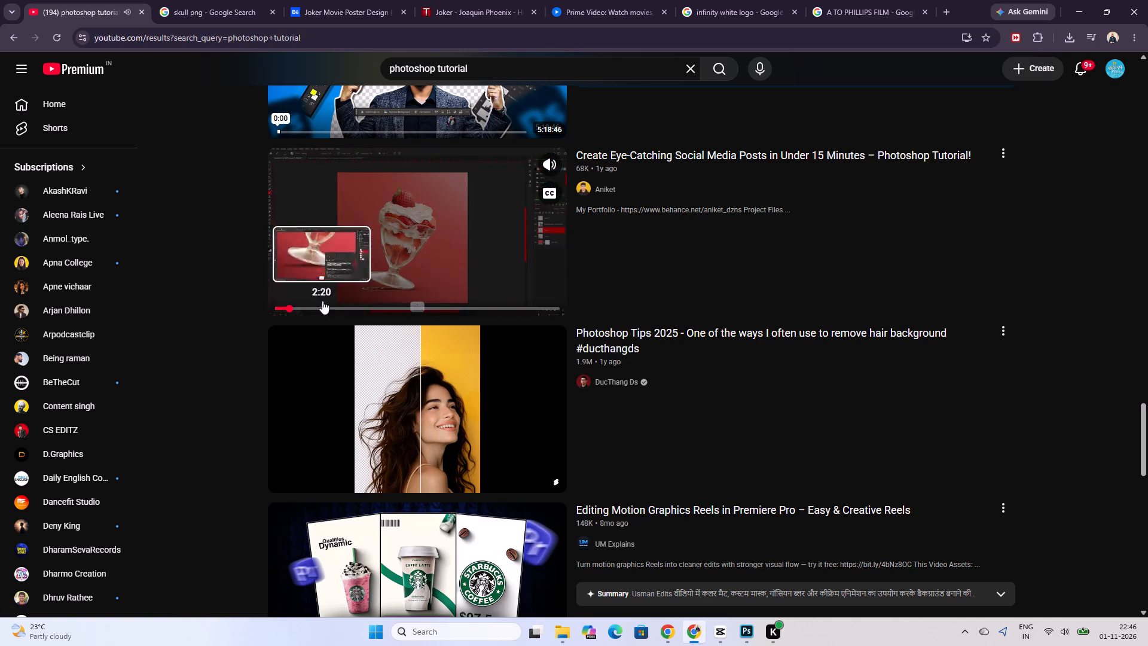
Look further through the tutorial results for poster design and Joker movie poster videos.
scroll(423, 270, "down", 11)
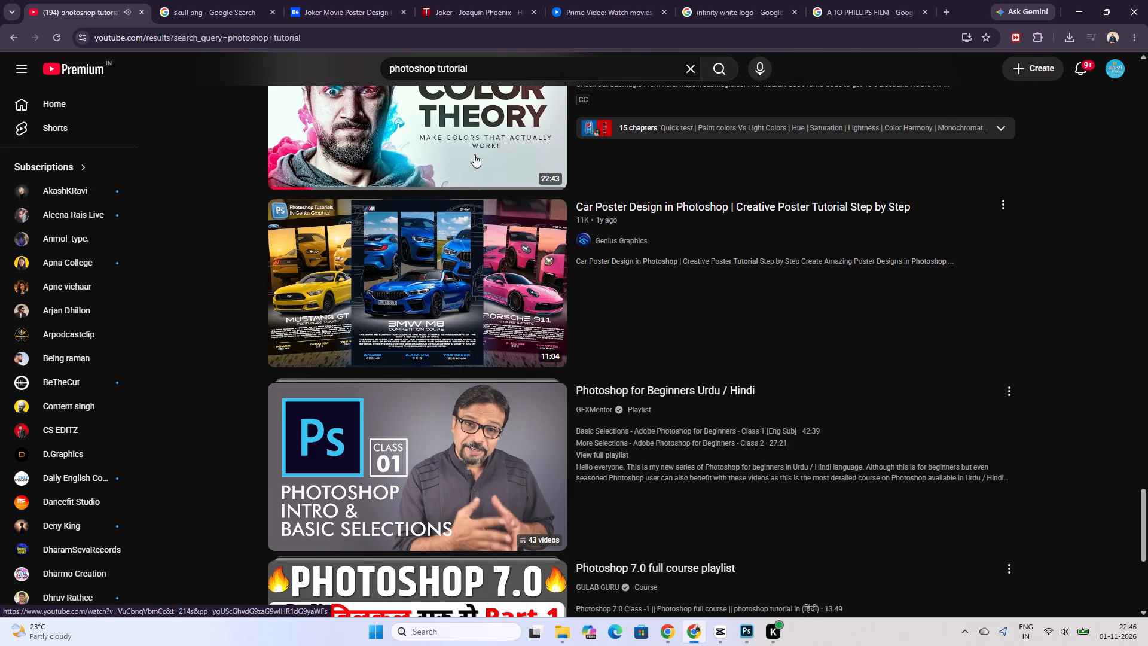
scroll(470, 171, "down", 5)
scroll(477, 247, "down", 6)
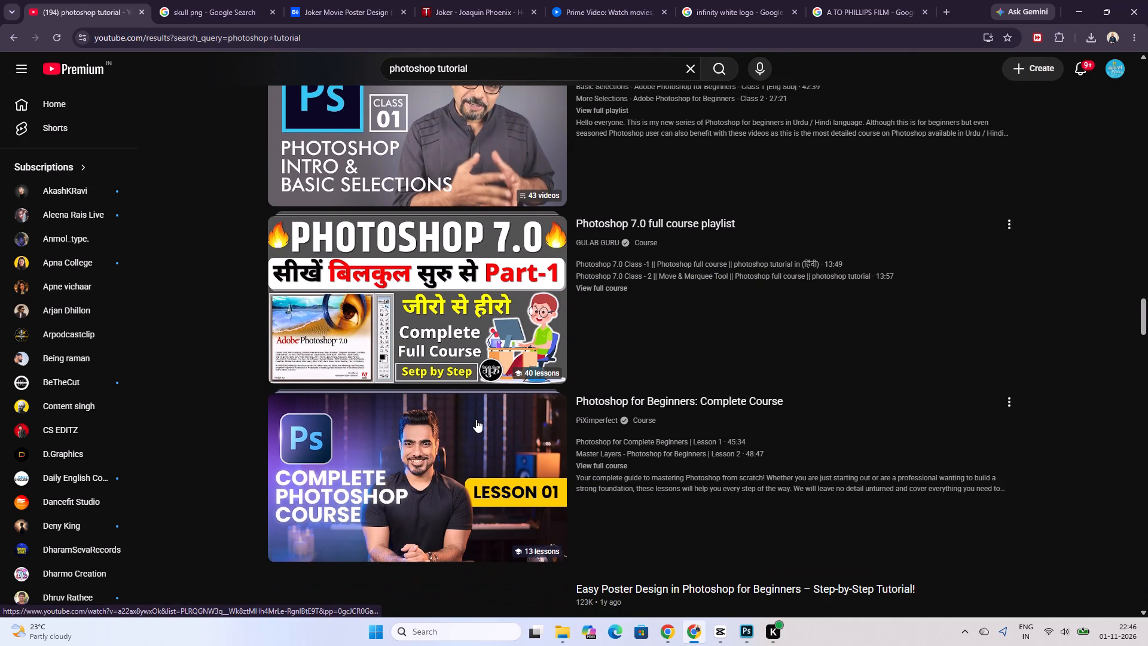
scroll(447, 475, "down", 6)
scroll(479, 392, "down", 5)
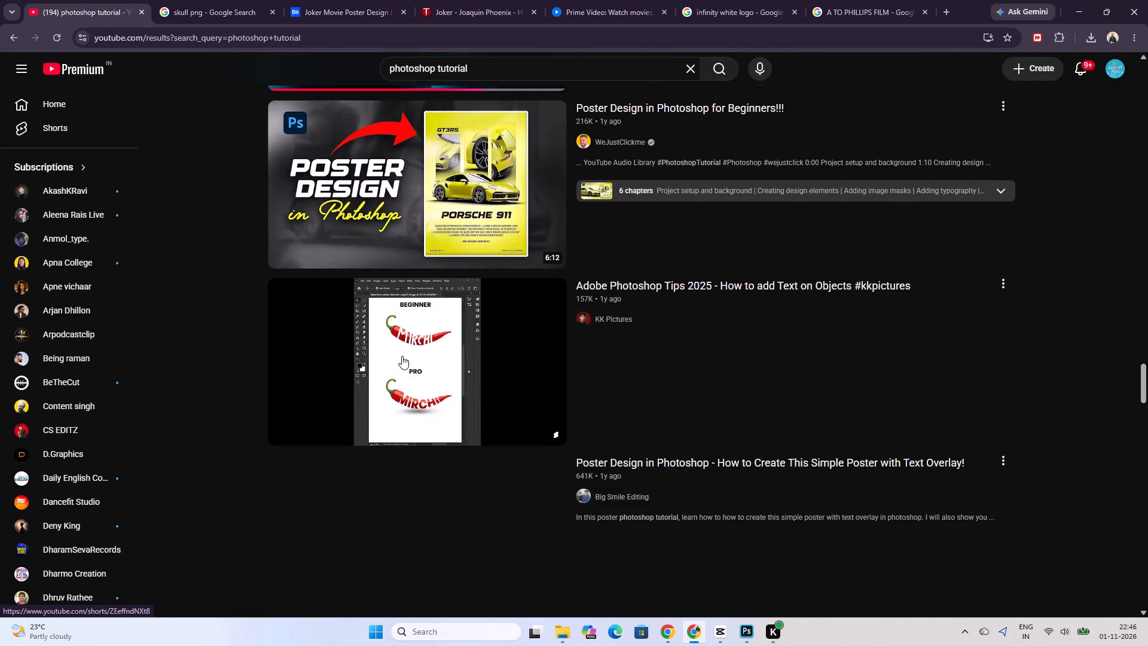
scroll(402, 356, "down", 12)
scroll(411, 355, "up", 2)
scroll(411, 355, "down", 5)
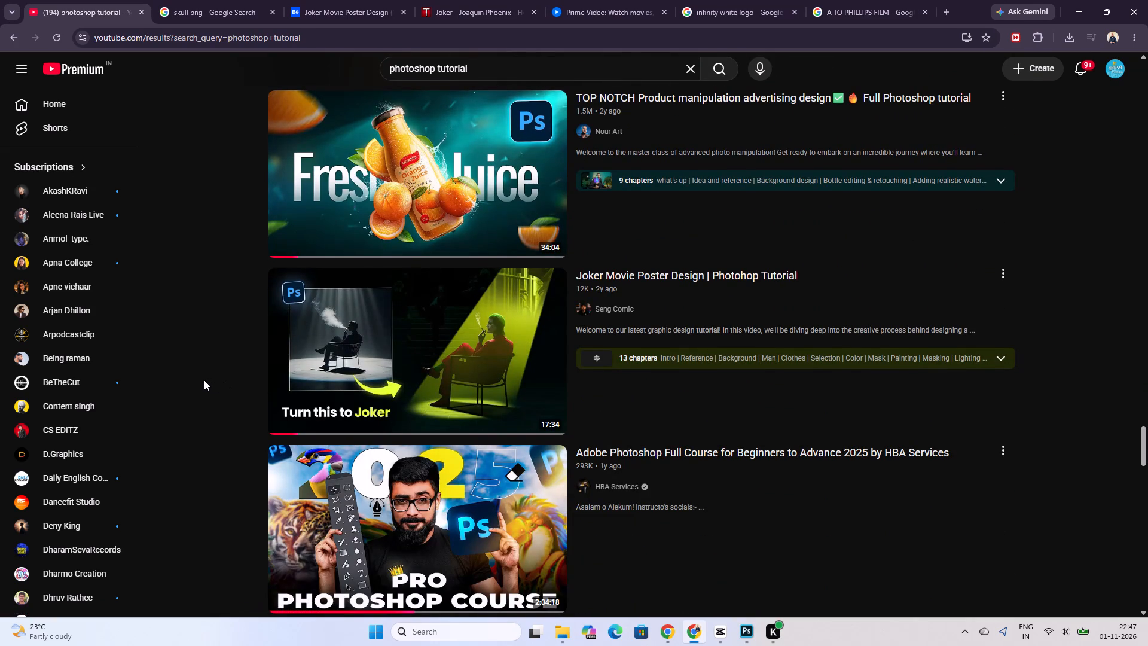
scroll(204, 380, "up", 2)
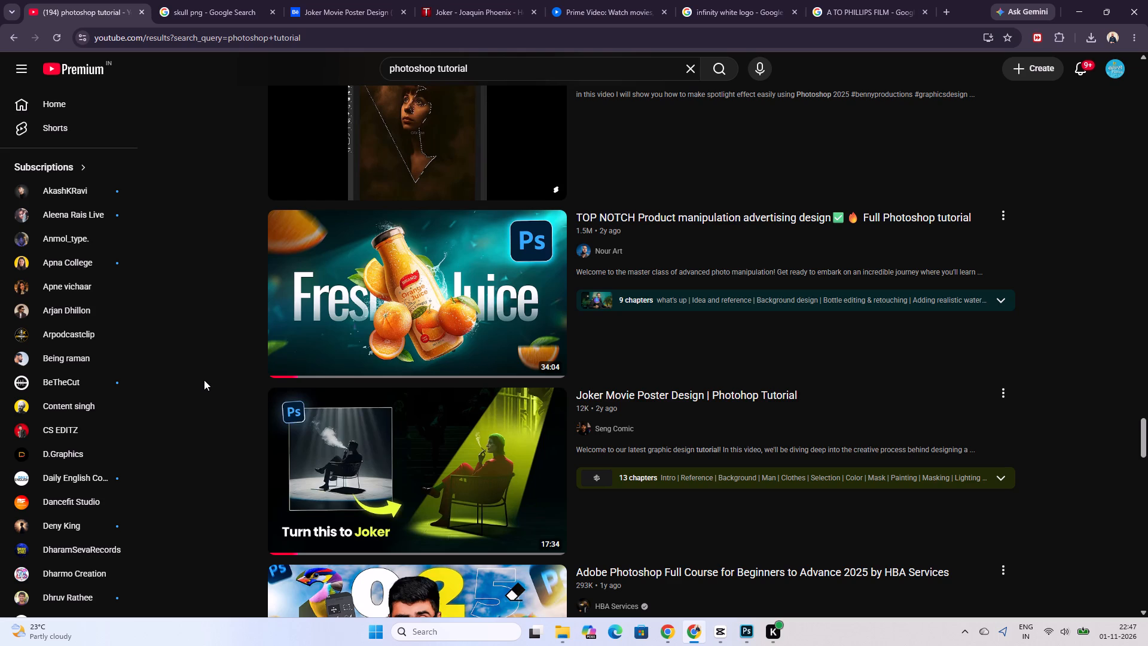
Switch to Photoshop and look over the whole Joker poster.
left_click(749, 629)
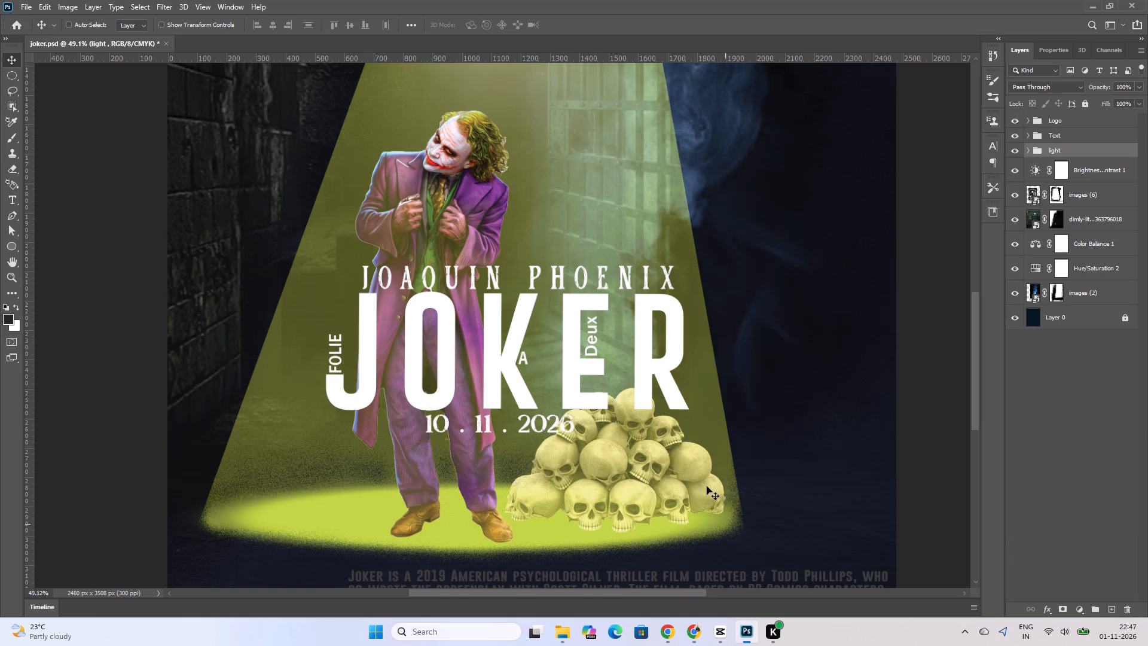
scroll(720, 440, "down", 12, "alt")
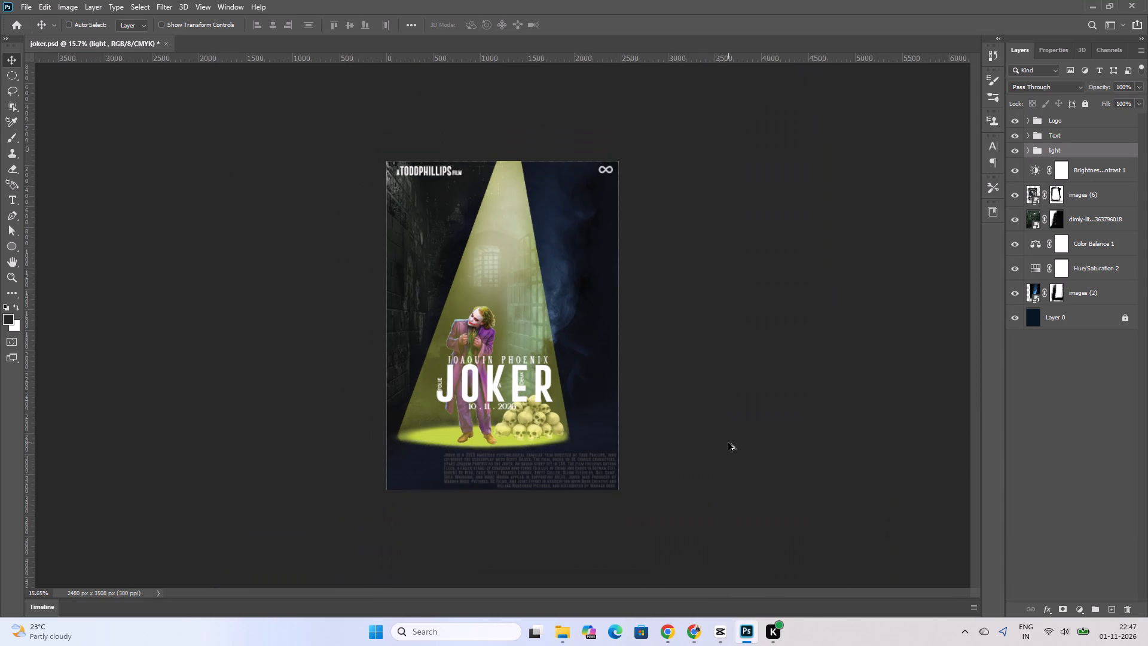
scroll(728, 443, "up", 2, "alt")
scroll(728, 443, "down", 1, "alt")
scroll(728, 443, "up", 1, "alt")
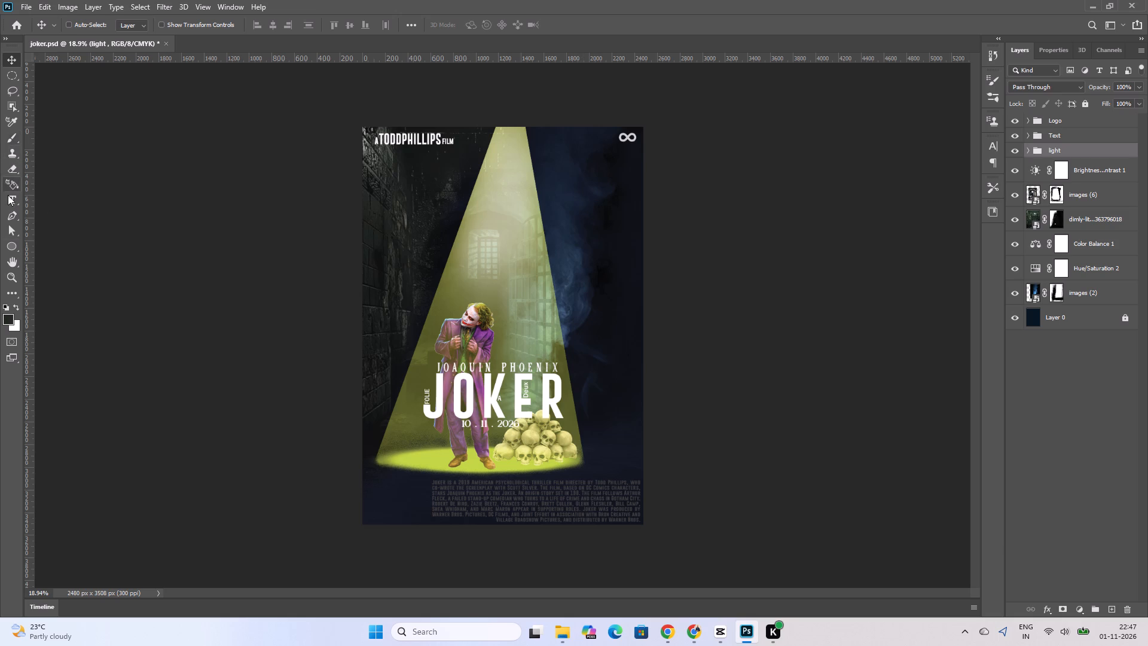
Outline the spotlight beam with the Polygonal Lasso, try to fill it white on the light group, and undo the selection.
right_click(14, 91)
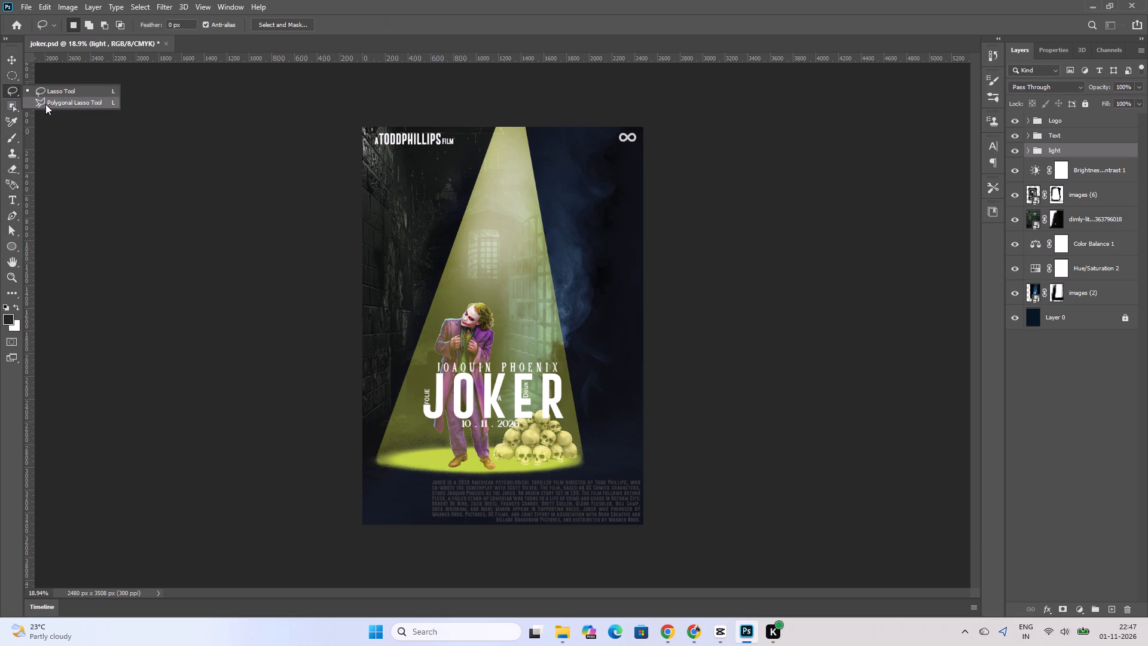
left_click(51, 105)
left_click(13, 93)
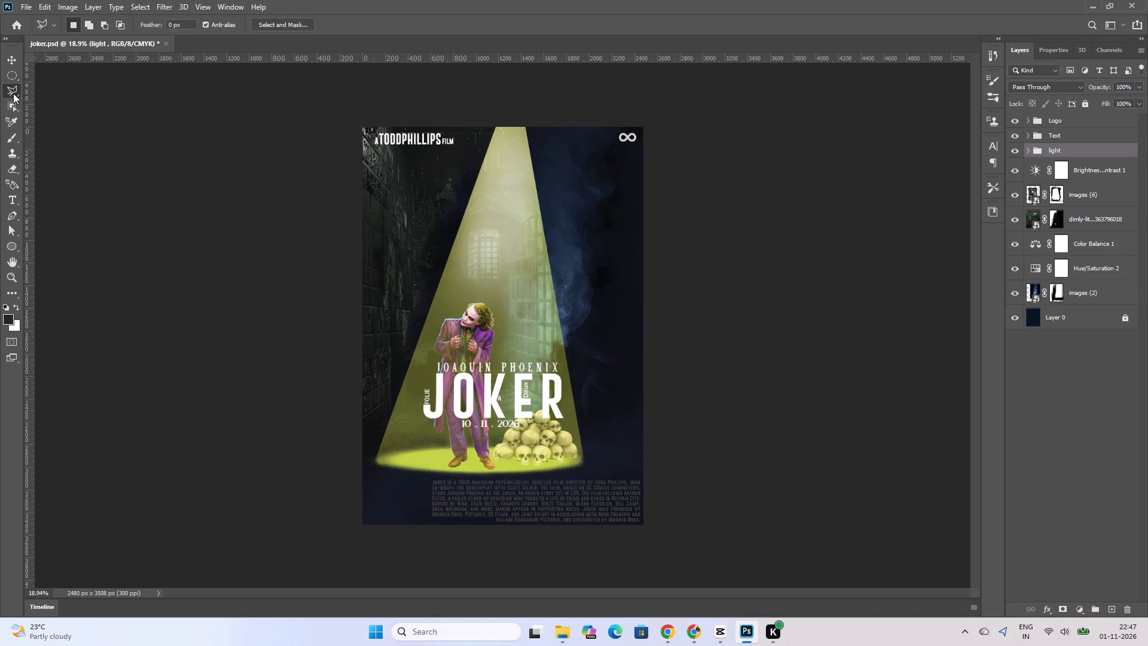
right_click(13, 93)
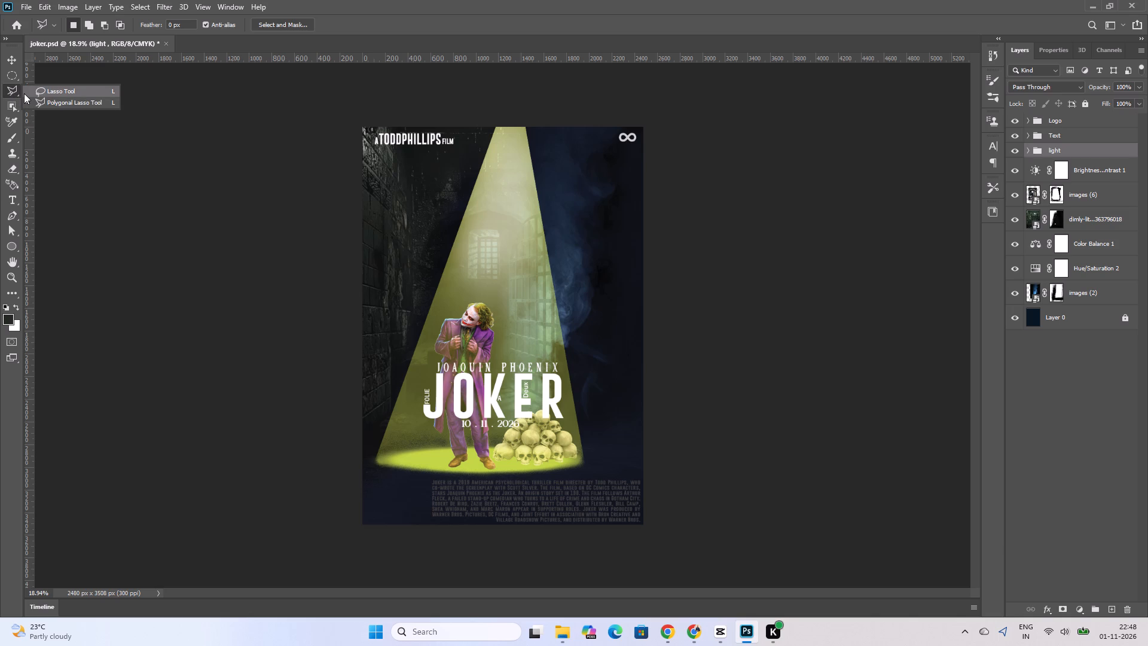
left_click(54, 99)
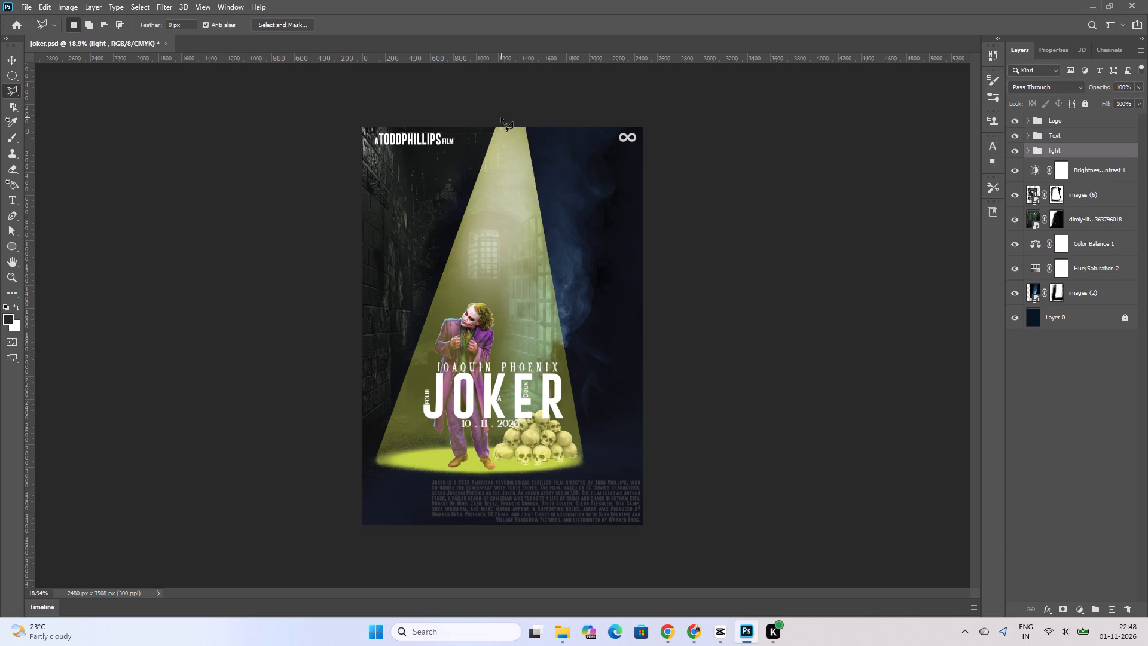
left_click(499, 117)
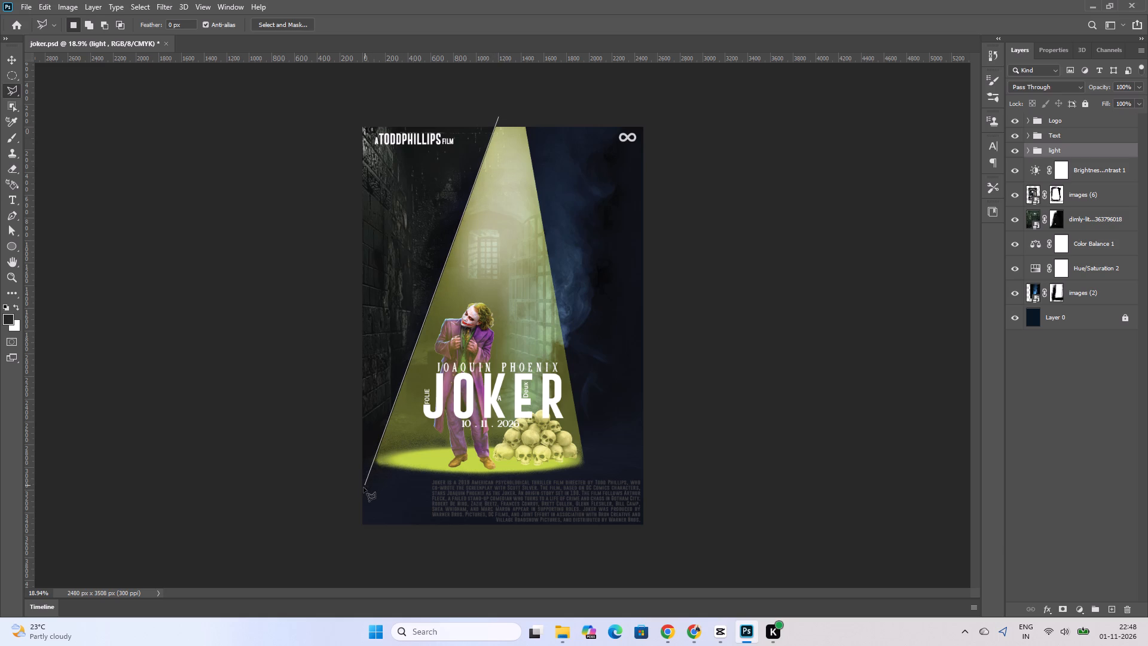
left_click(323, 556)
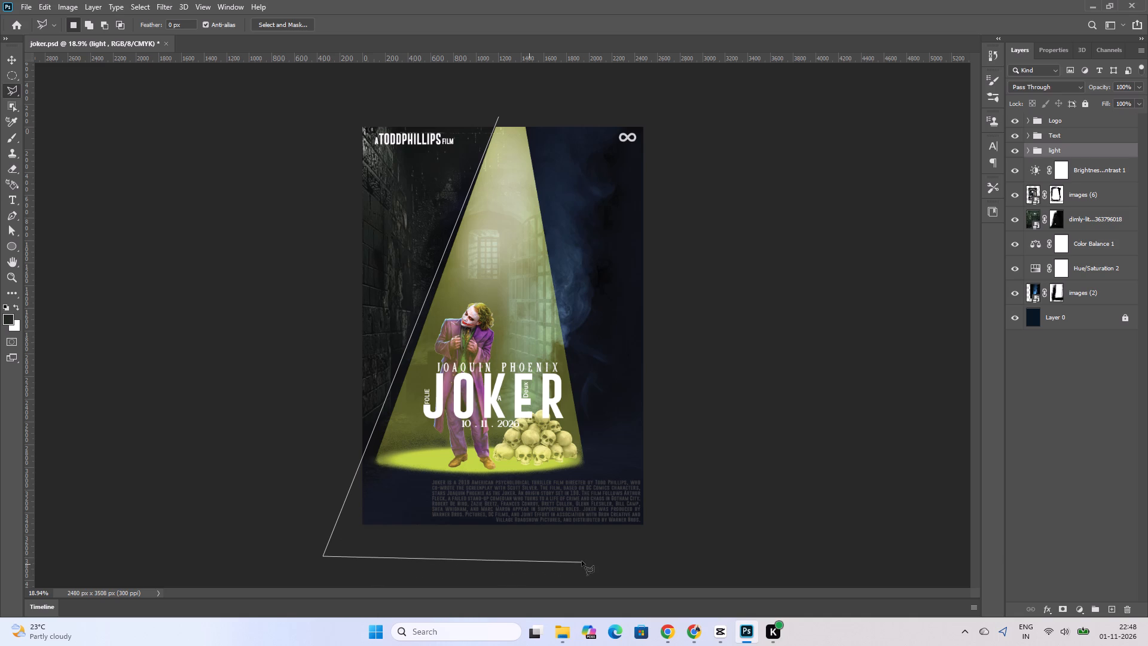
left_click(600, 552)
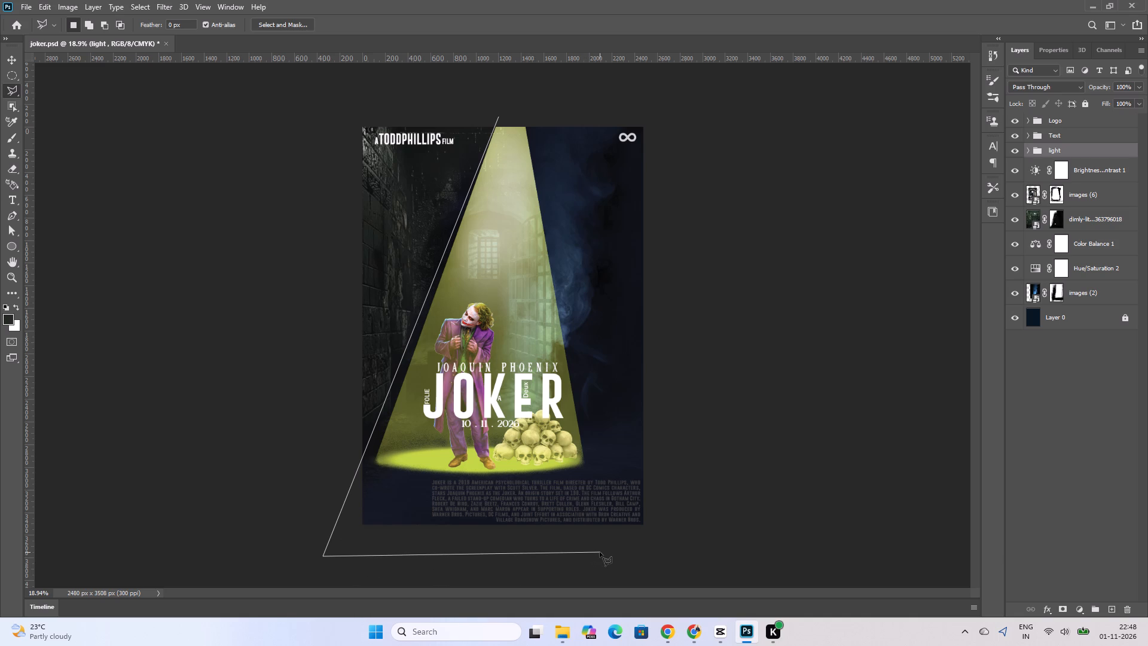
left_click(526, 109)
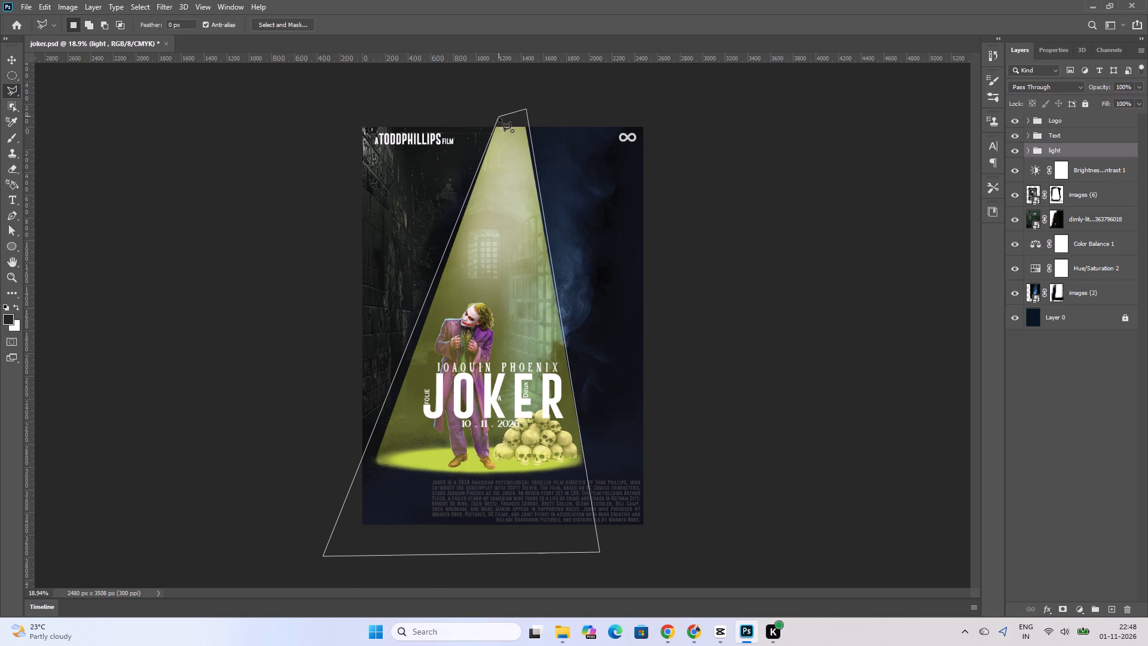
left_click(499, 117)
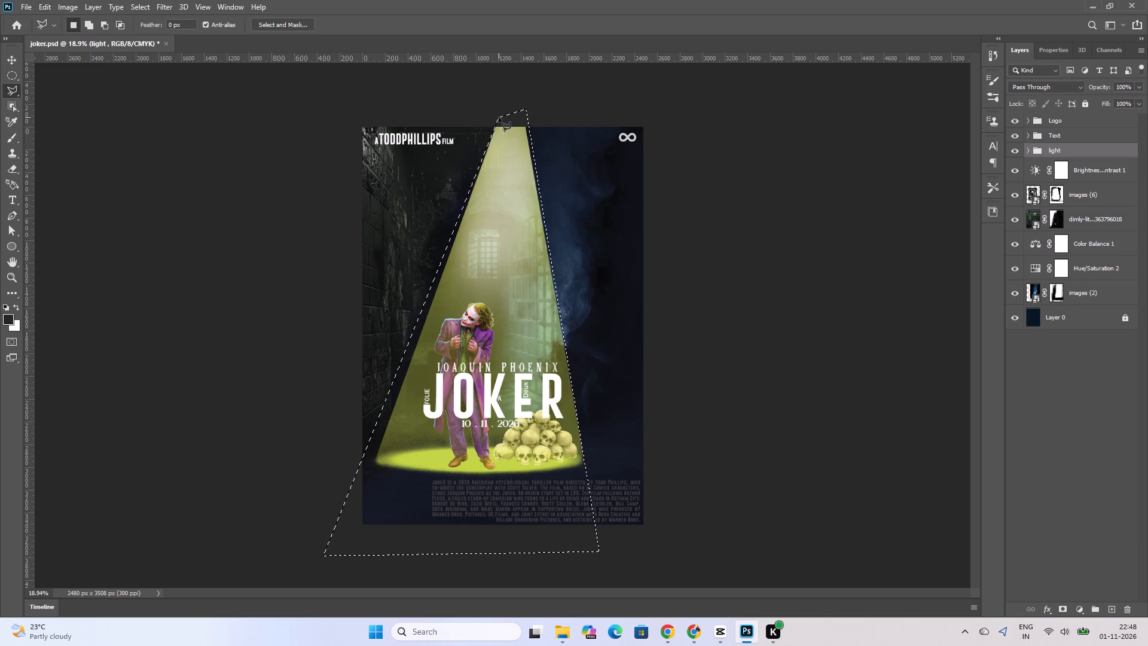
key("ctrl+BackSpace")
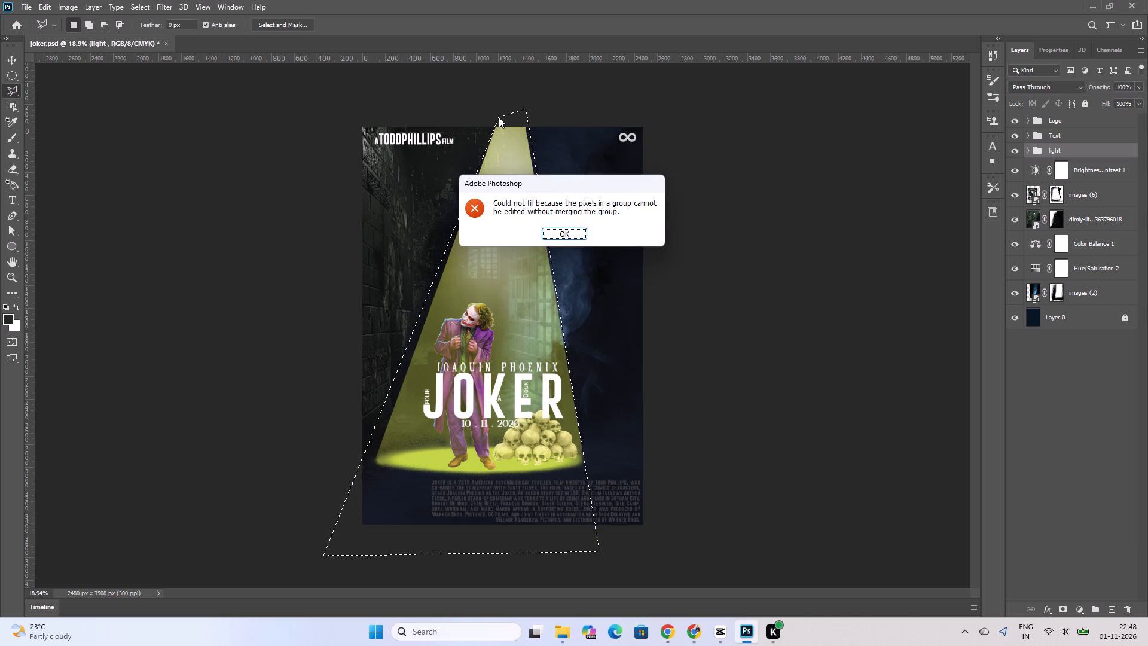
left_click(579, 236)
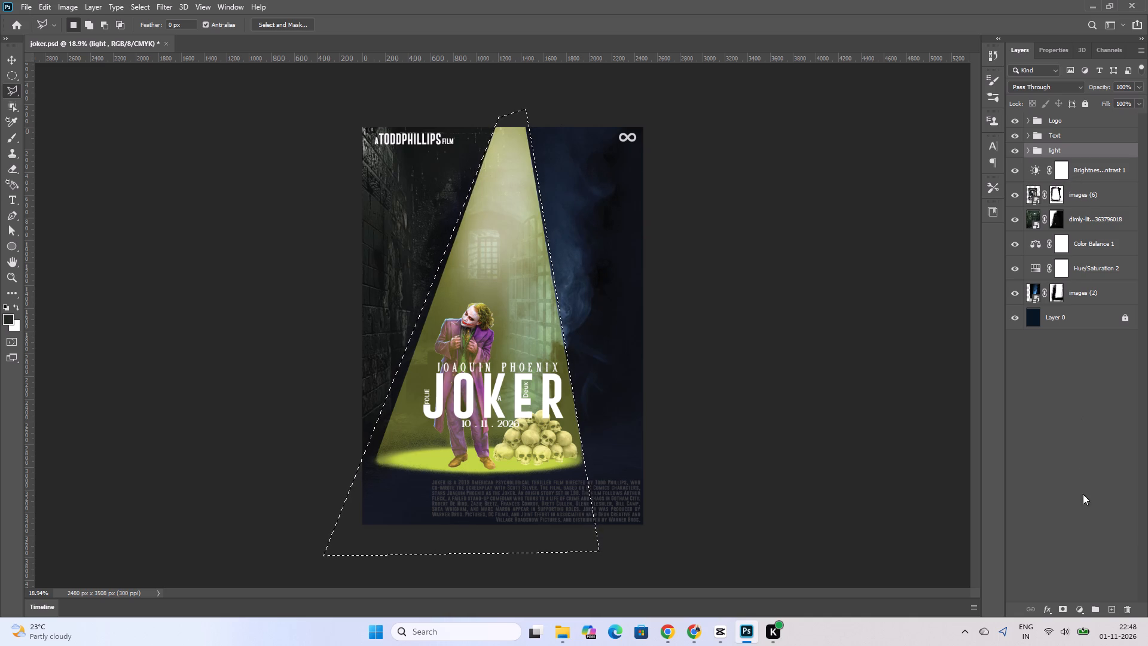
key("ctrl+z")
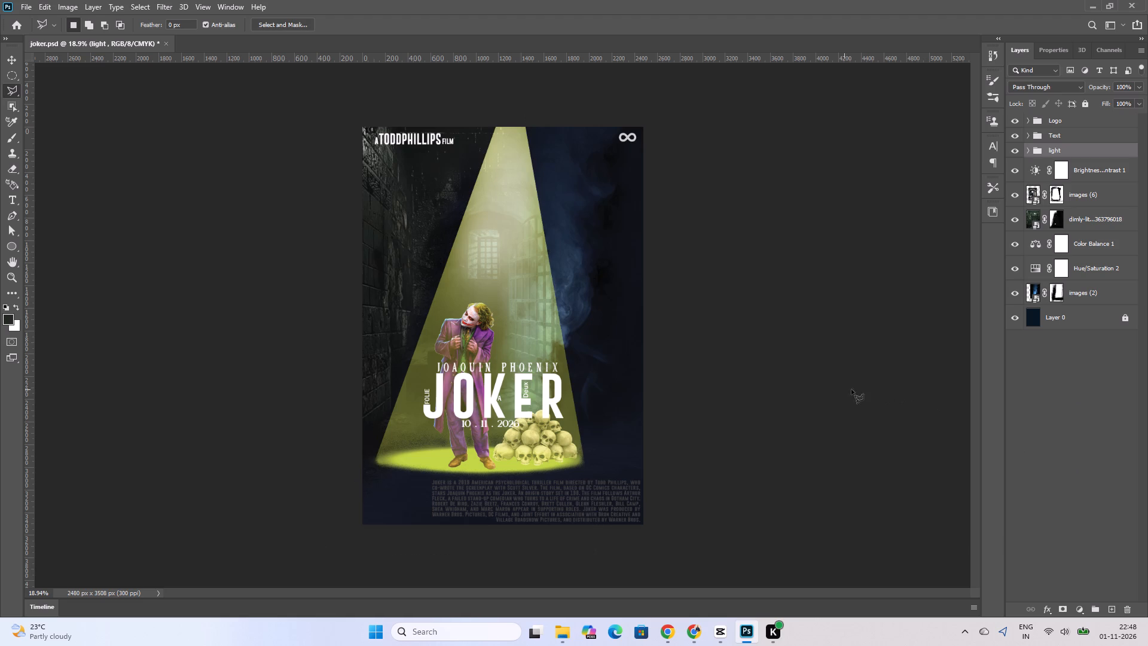
Add a new empty layer directly above the light group.
left_click(1110, 608)
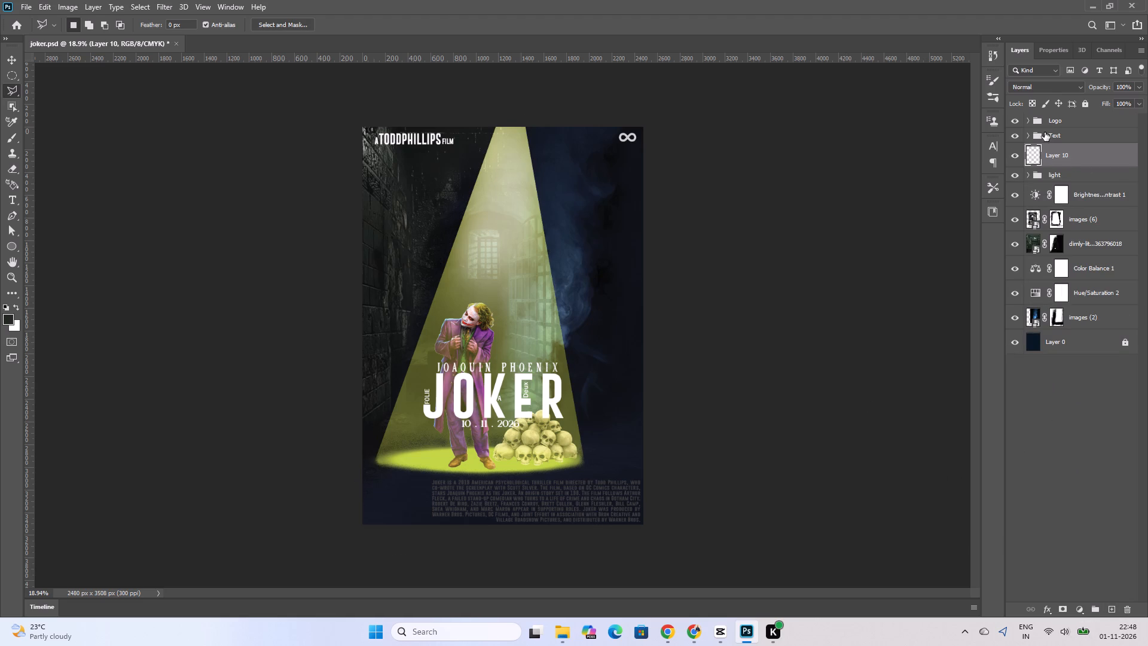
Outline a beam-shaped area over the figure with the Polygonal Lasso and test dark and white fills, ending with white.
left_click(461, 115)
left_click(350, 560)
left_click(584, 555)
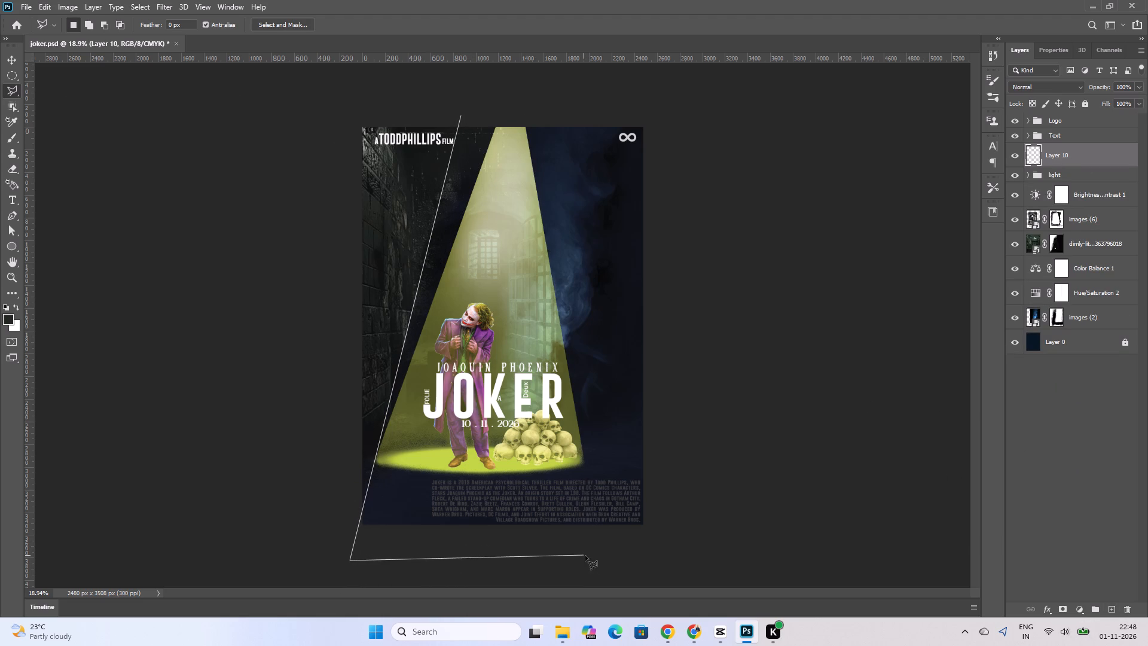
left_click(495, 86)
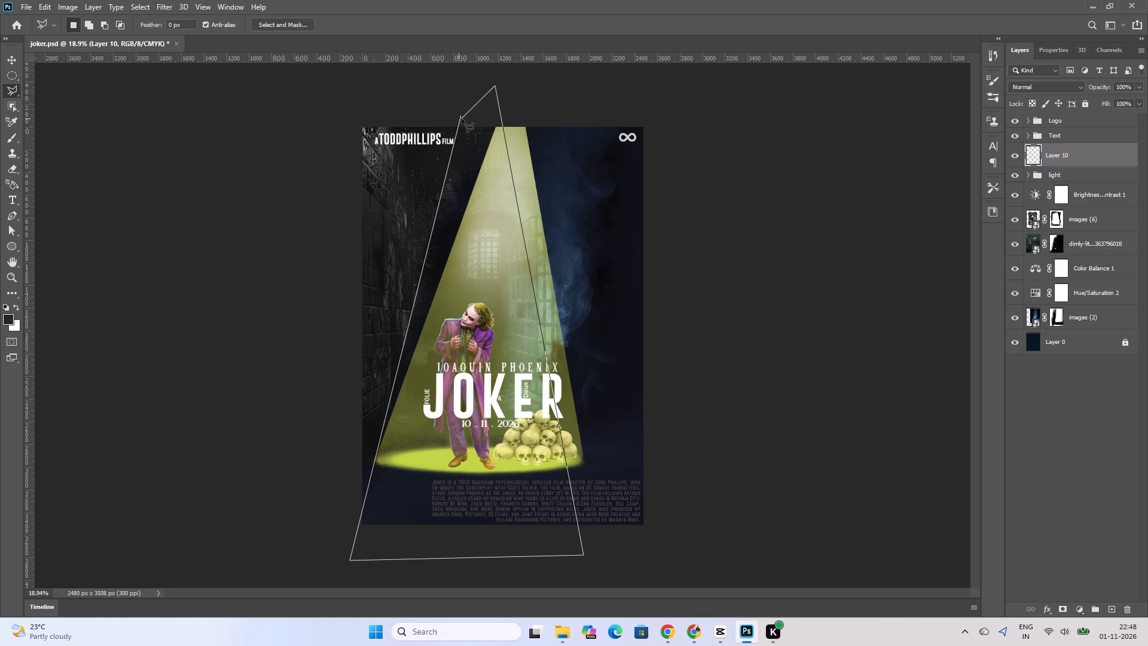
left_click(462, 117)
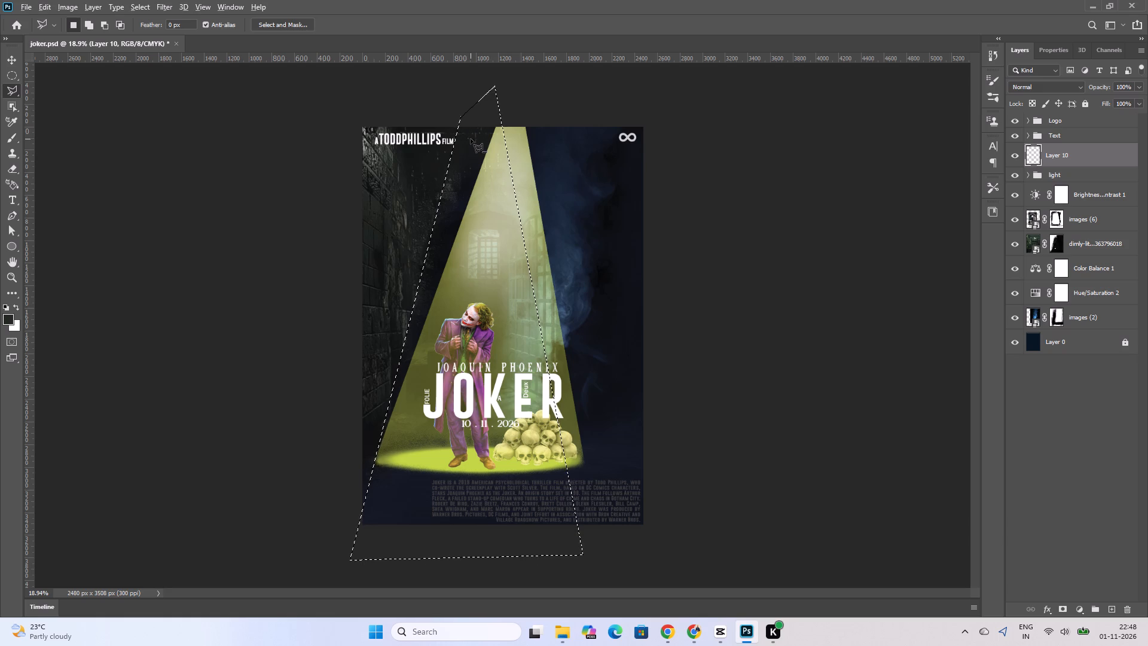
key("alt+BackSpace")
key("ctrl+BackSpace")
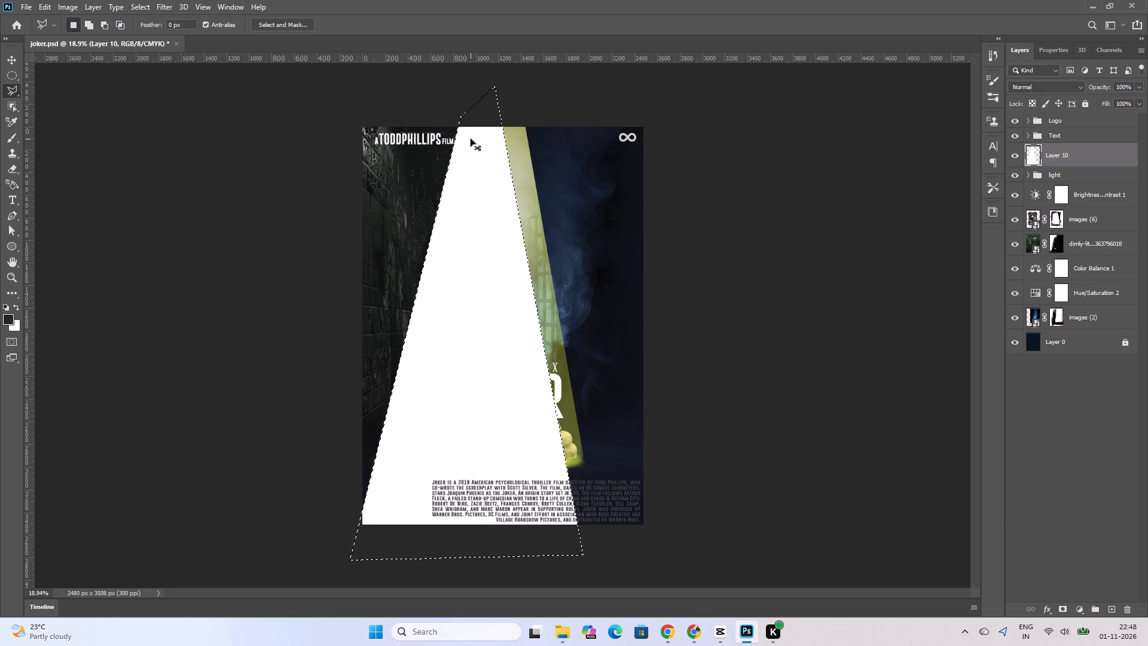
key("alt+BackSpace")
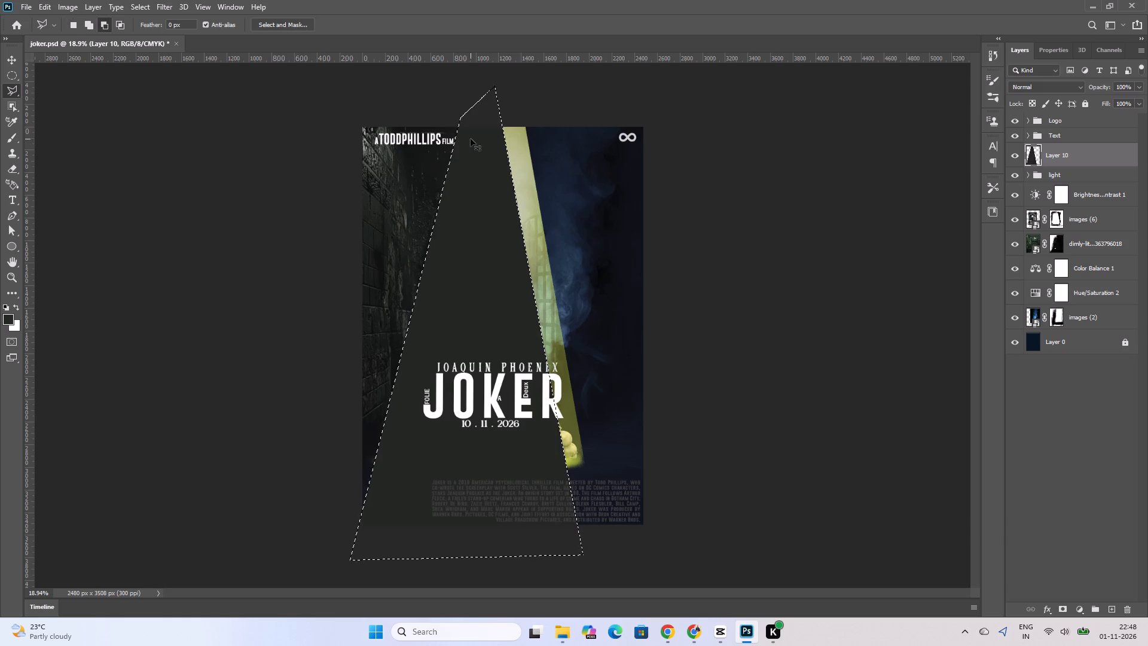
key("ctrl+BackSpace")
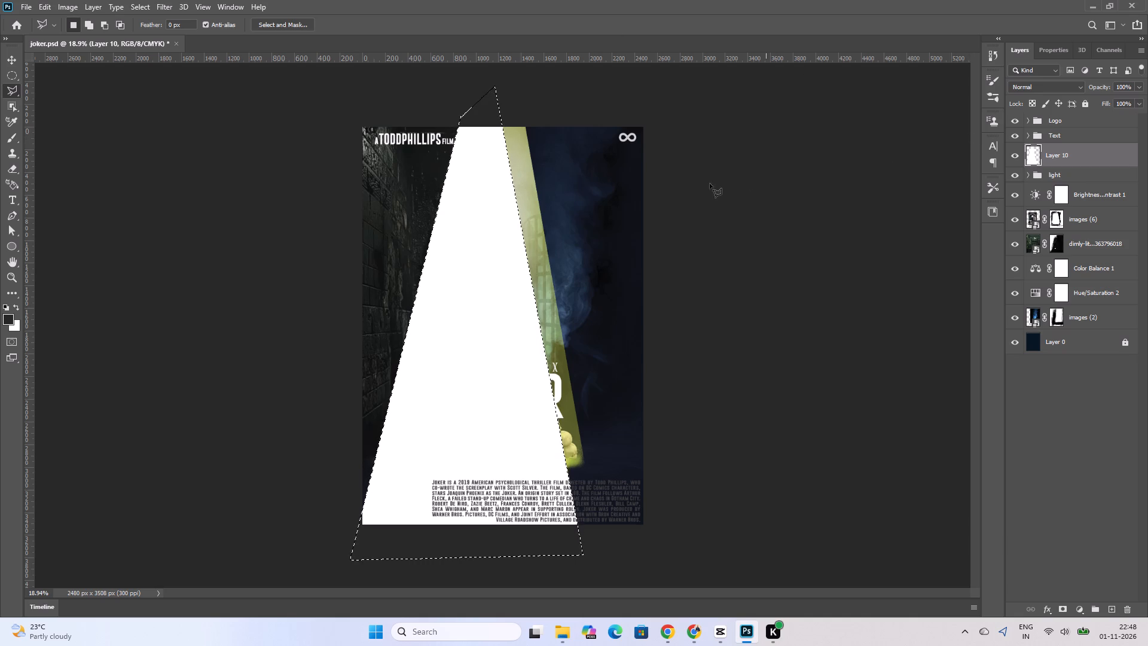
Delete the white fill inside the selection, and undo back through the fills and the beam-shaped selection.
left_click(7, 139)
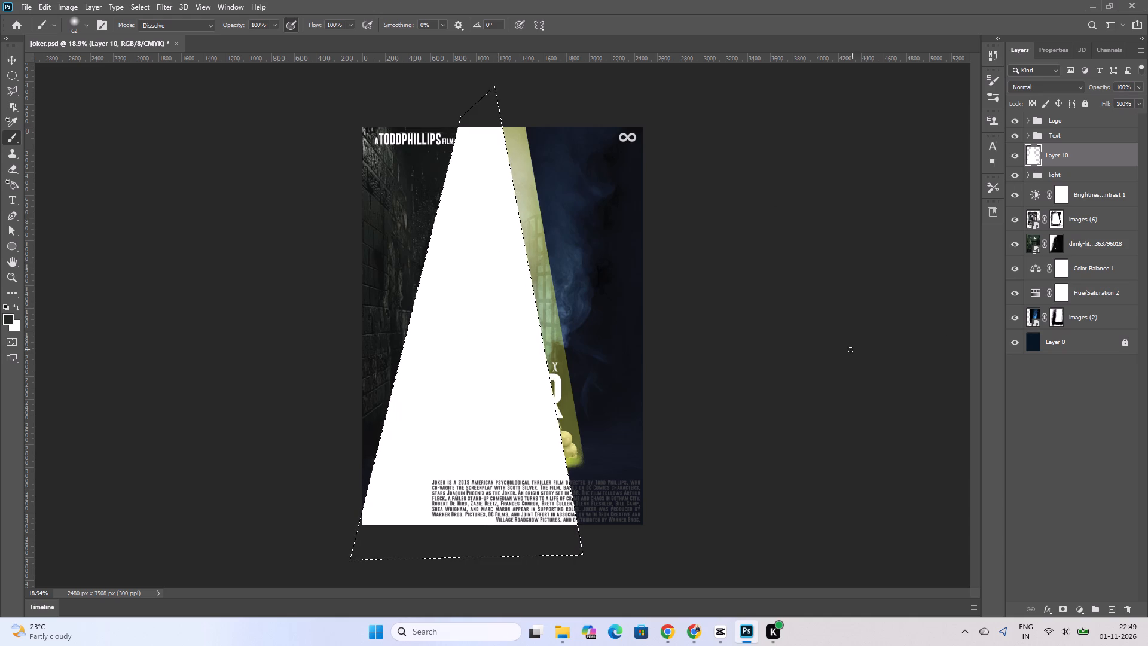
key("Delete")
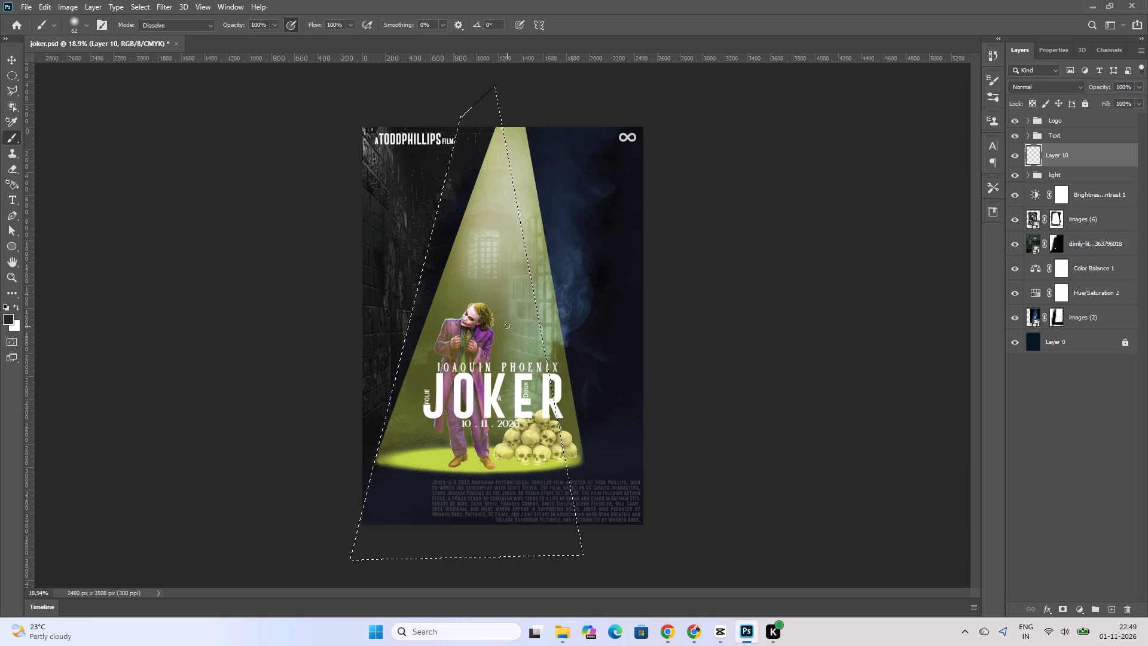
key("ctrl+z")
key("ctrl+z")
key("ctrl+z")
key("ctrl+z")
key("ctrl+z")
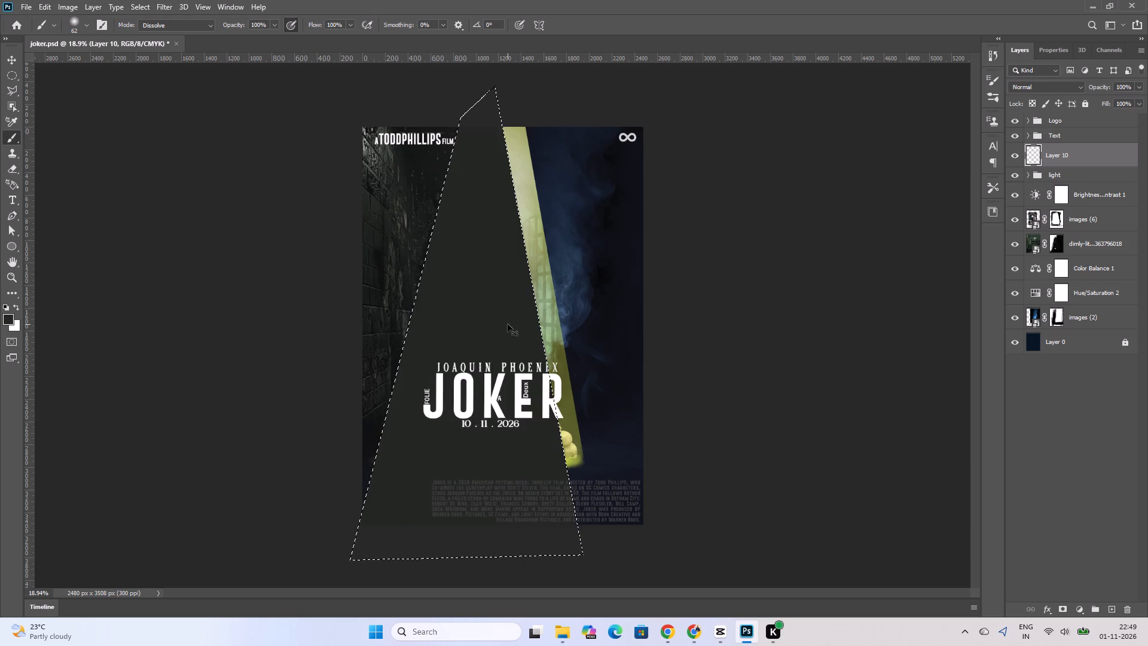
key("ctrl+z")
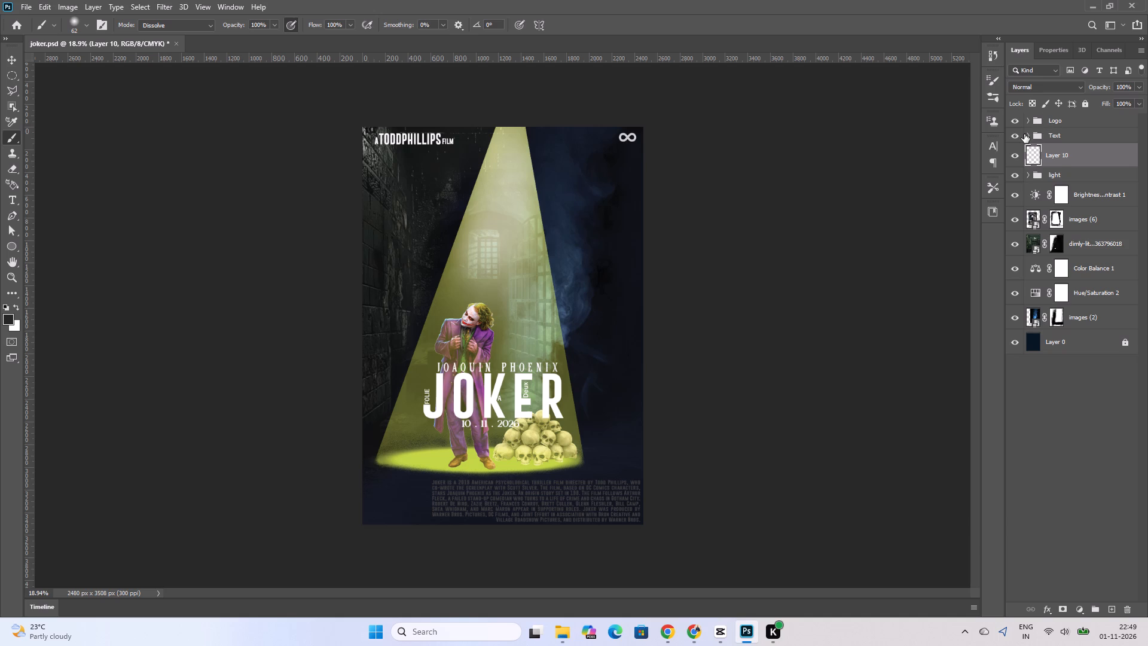
Examine the layers inside the Logo and Text groups, including the film description text layer, and collapse both groups.
left_click(1024, 134)
left_click(1028, 121)
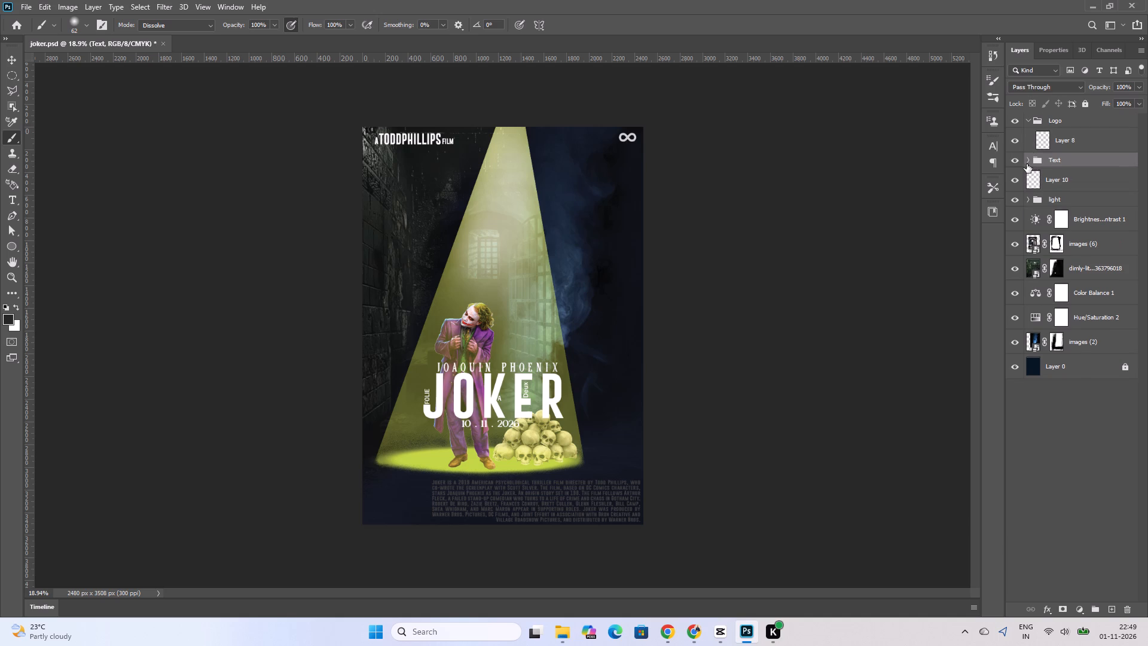
left_click(1027, 163)
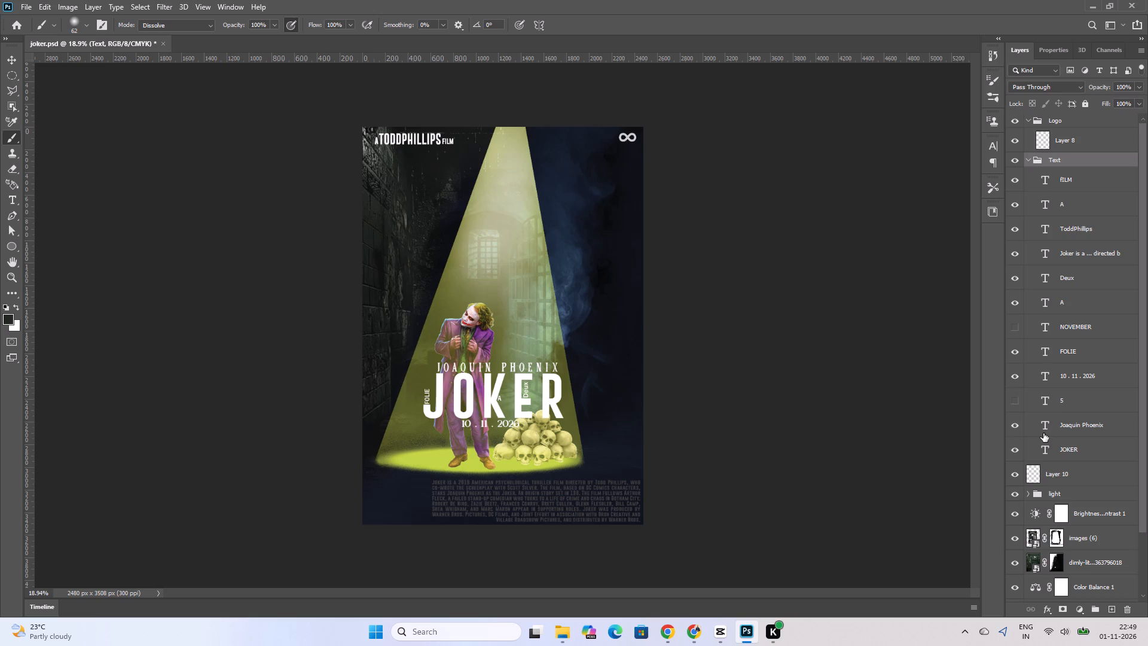
left_click(1030, 159)
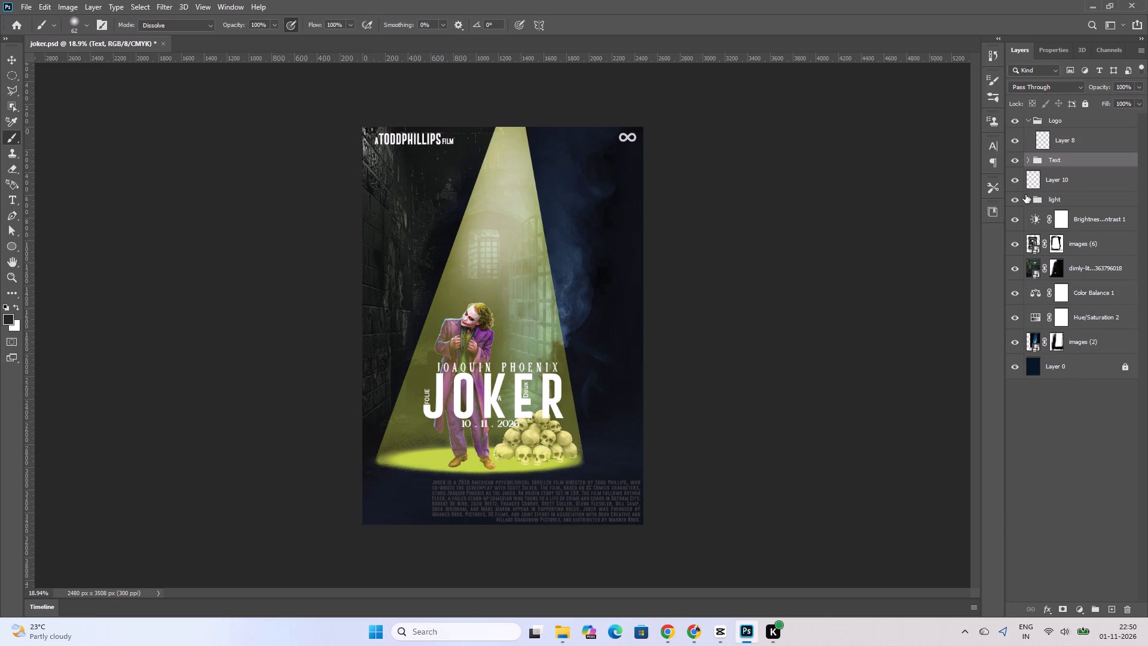
left_click(1030, 156)
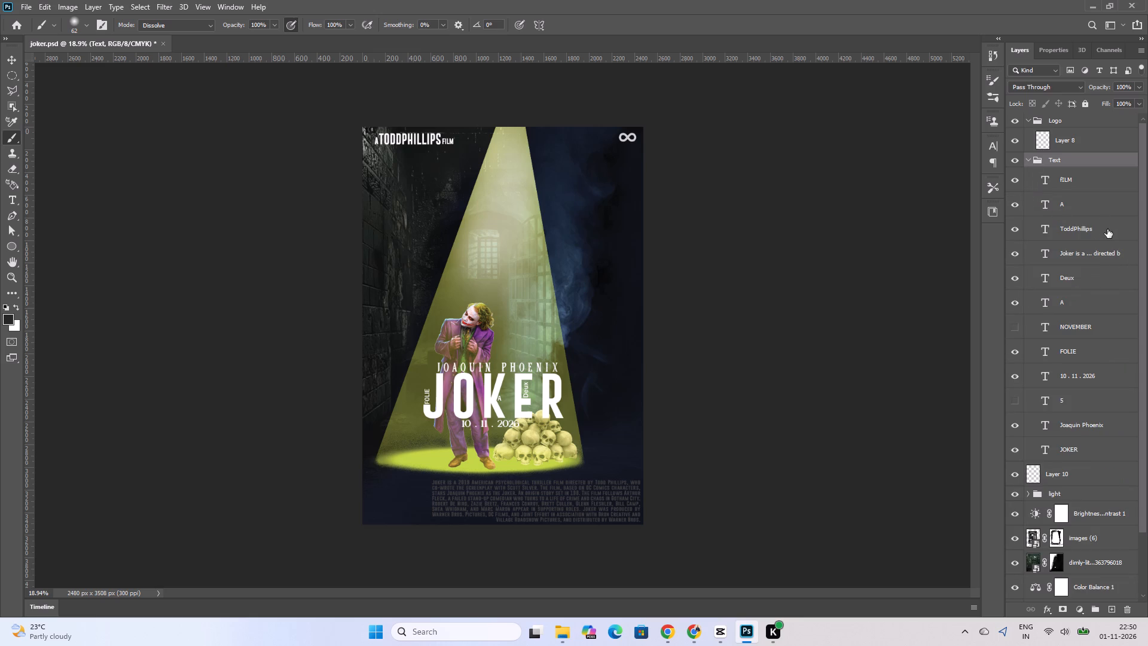
left_click(1088, 254)
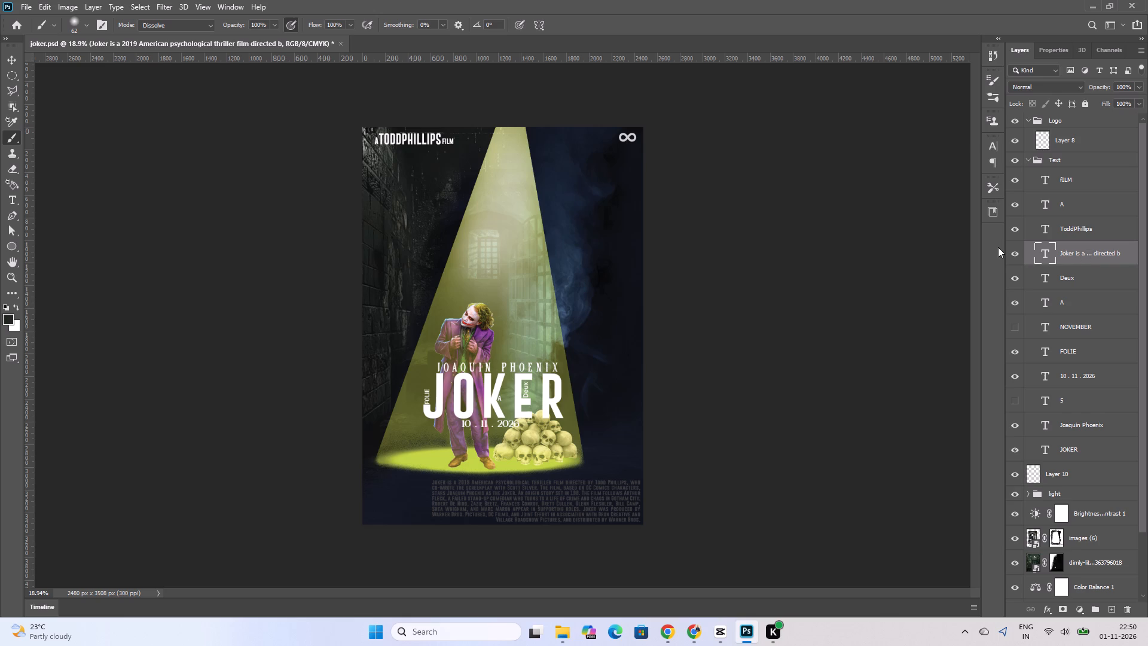
left_click(1029, 121)
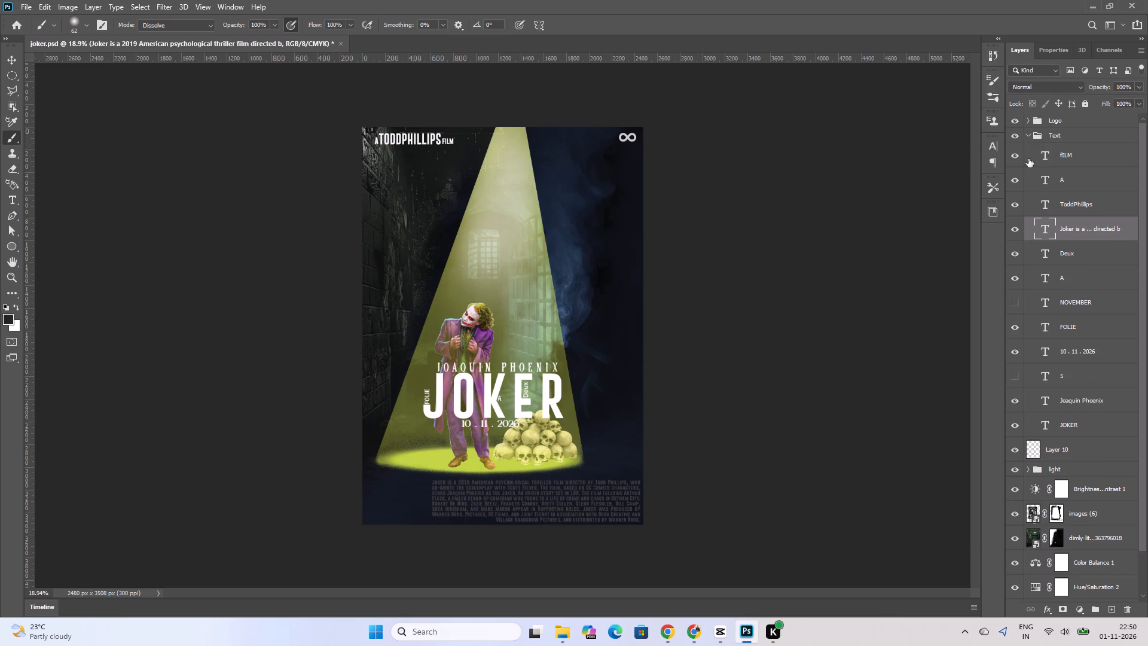
left_click(1027, 138)
Examine the layers inside the light group and the layer stack down to the background Layer 0.
left_click(1026, 174)
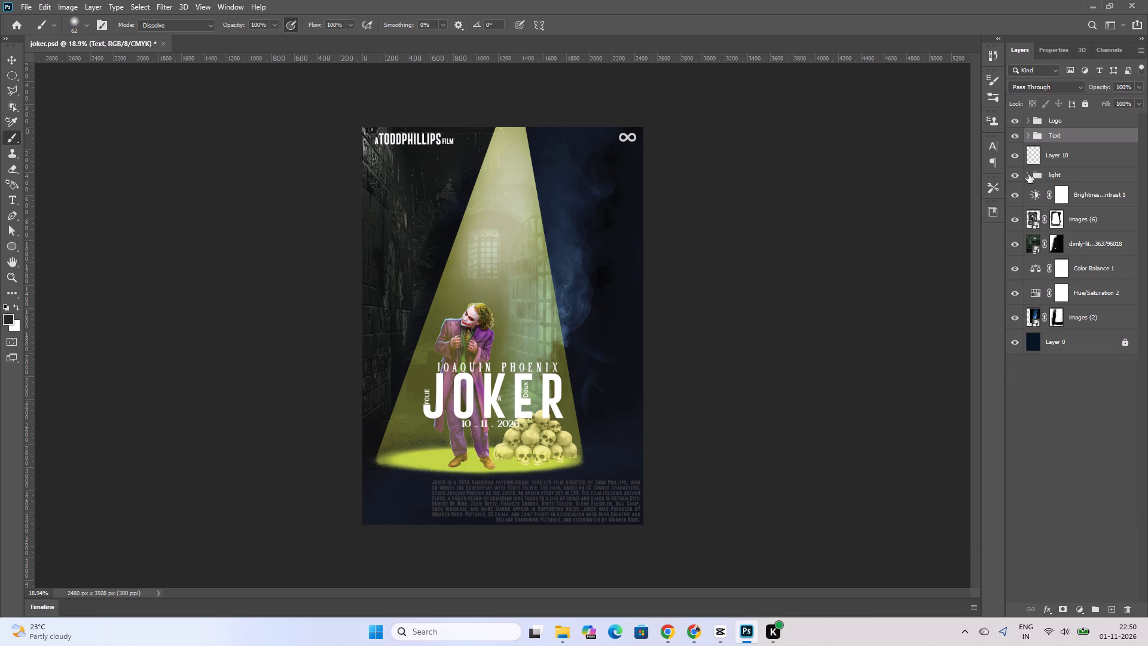
left_click(1029, 175)
left_click(1029, 175)
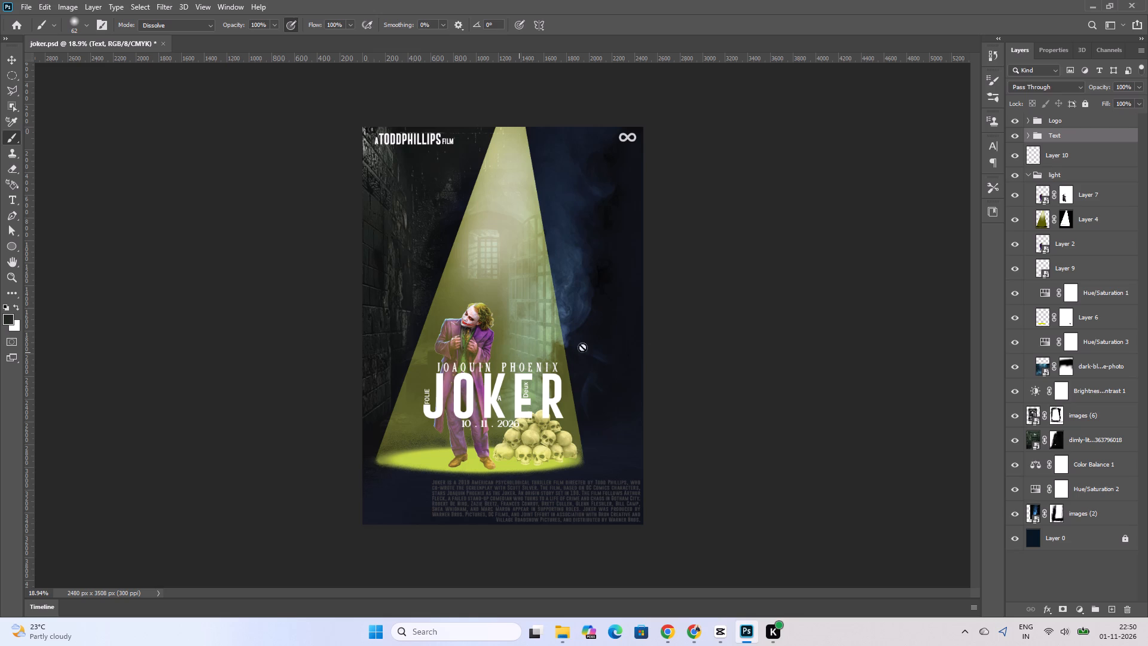
left_click(1089, 541)
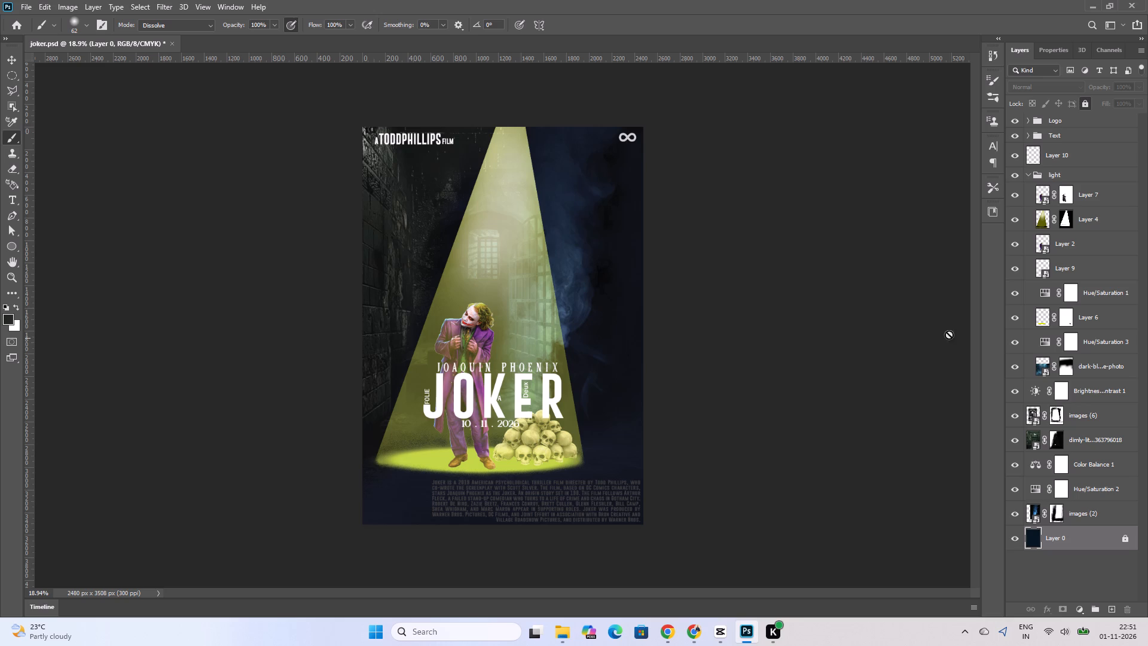
scroll(1013, 228, "up", 2)
left_click(1028, 175)
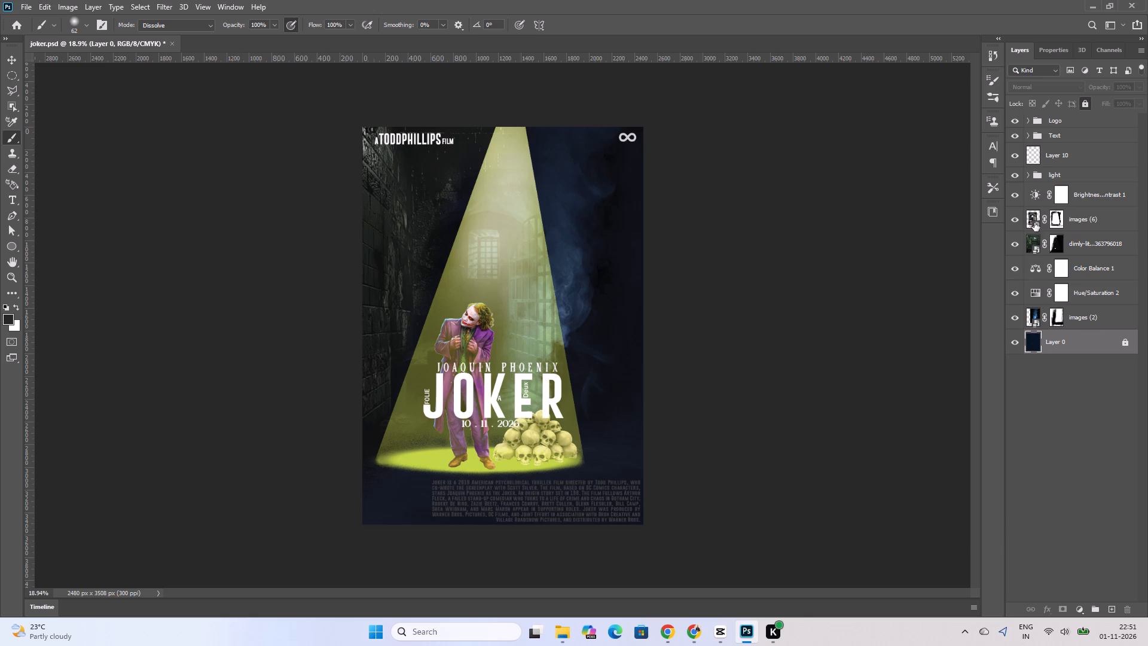
left_click(1028, 175)
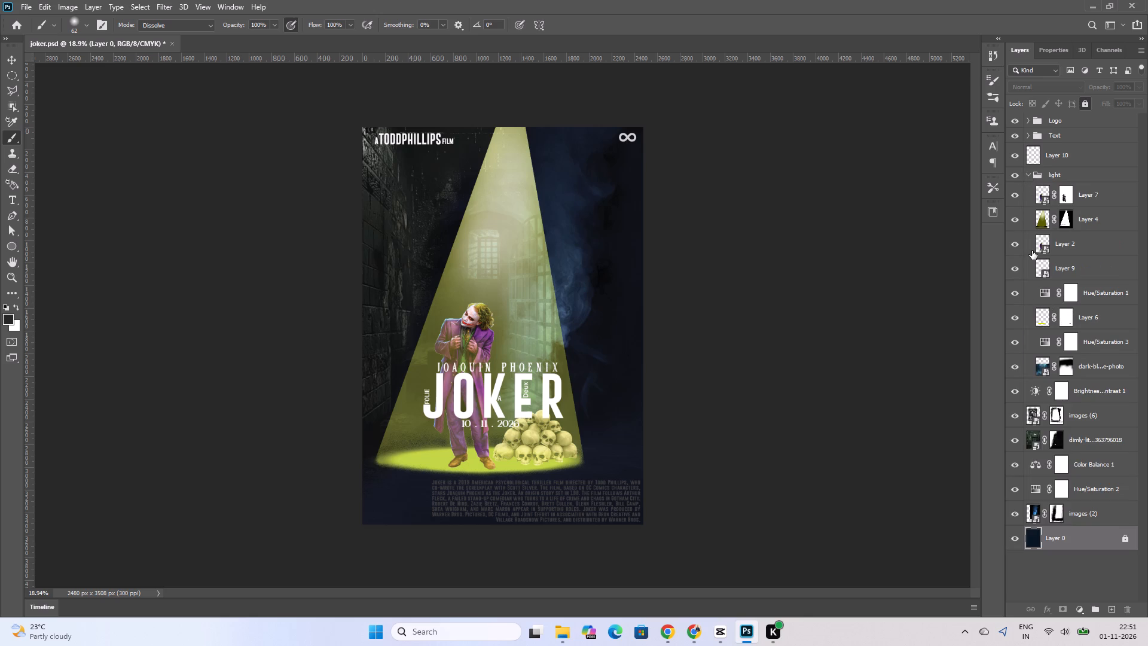